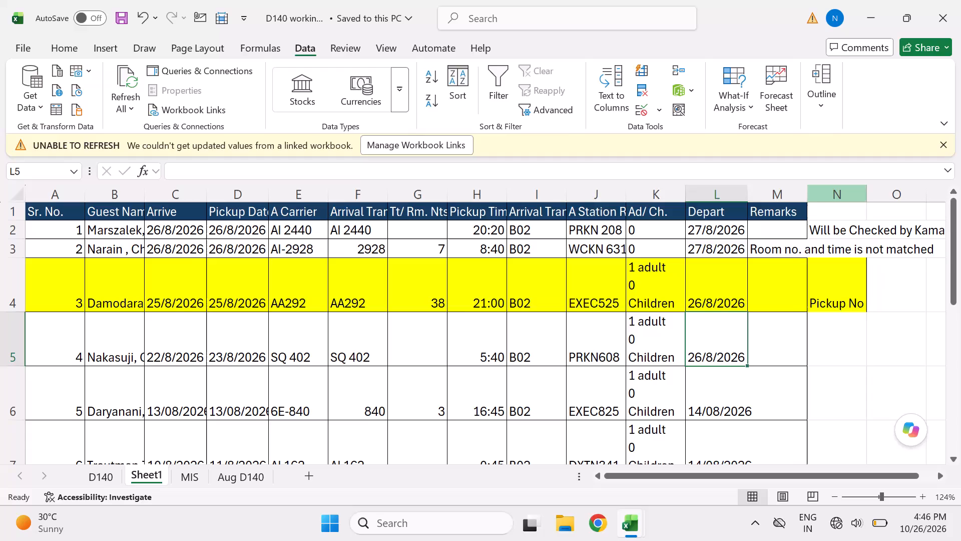
Copy the guest name from row 5 of Sheet1 and search the Aug D140 Name filter for it, shortening it to the surname.
key(Left)
key(Left)
key(Left)
key(Left)
key(Left)
key(Left)
key(Left)
key(Left)
key(Left)
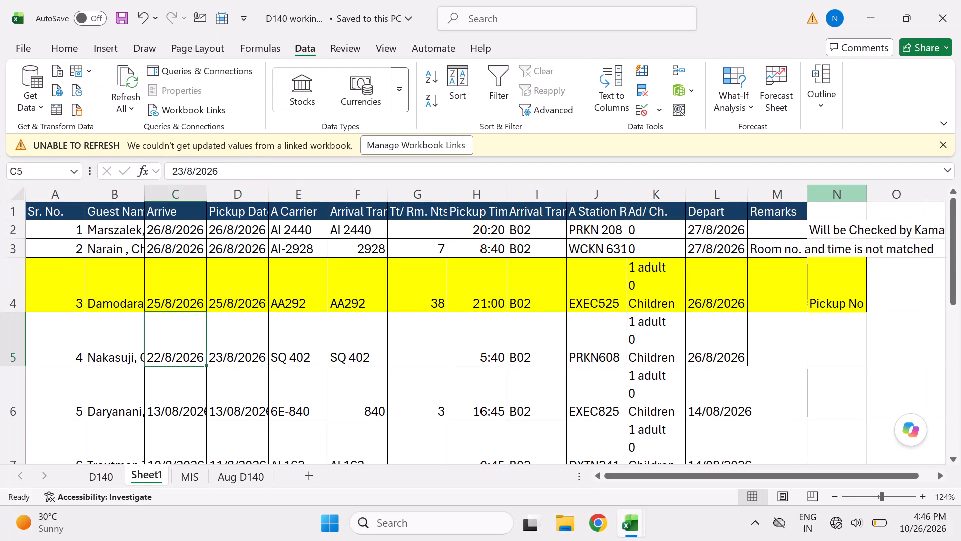
key(Left)
key(ctrl+c)
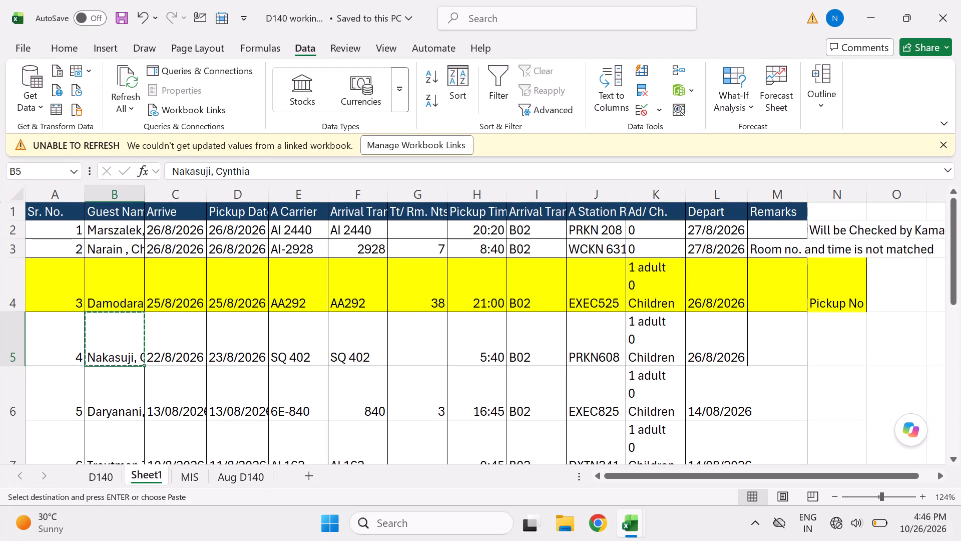
click(240, 476)
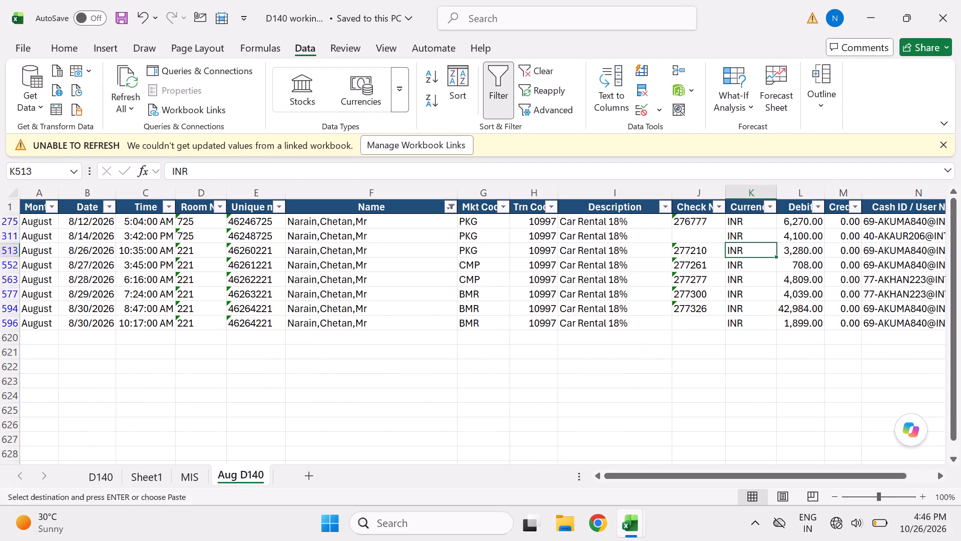
click(451, 207)
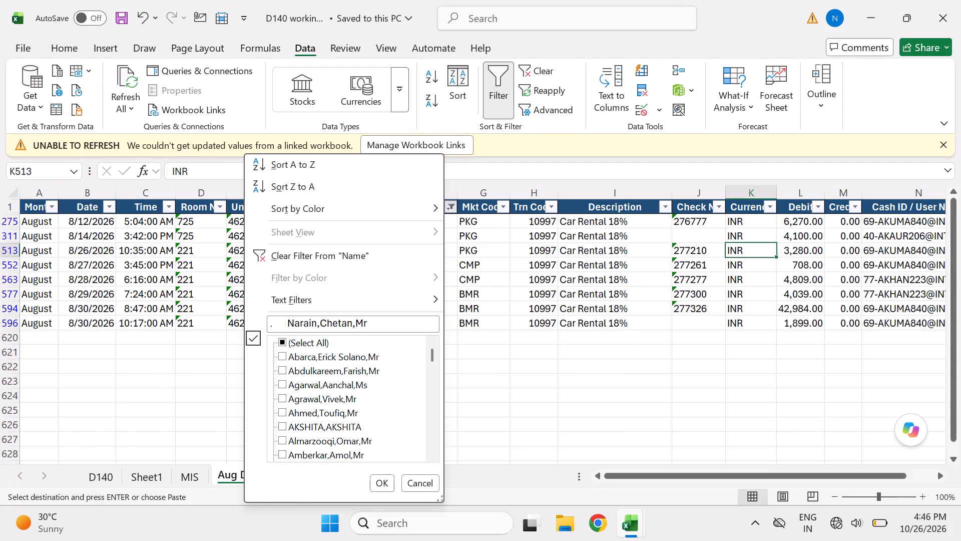
click(309, 328)
key(ctrl+v)
key(BackSpace)
key(BackSpace)
key(BackSpace)
key(BackSpace)
key(BackSpace)
key(BackSpace)
key(BackSpace)
key(BackSpace)
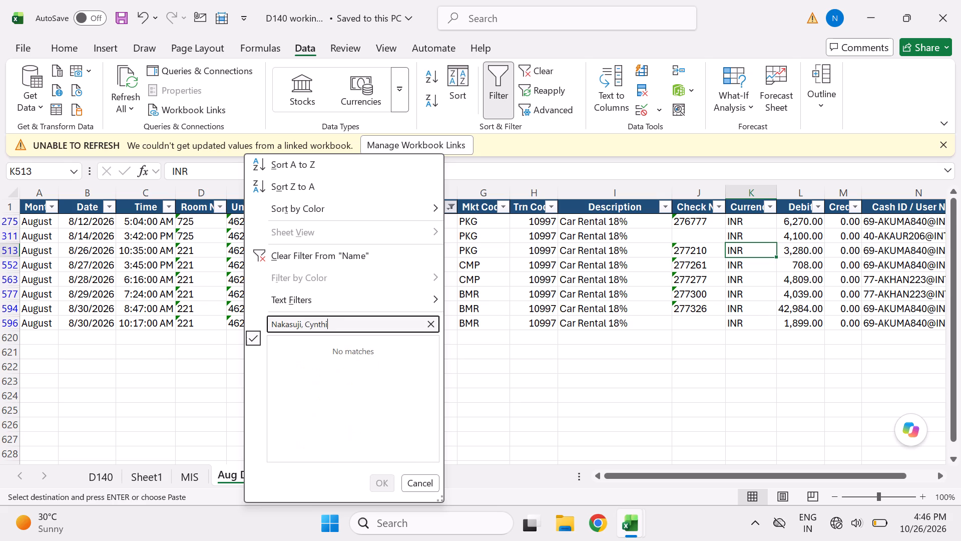
key(BackSpace)
key(BackSpace)
key(BackSpace)
key(BackSpace)
key(BackSpace)
key(BackSpace)
key(BackSpace)
key(BackSpace)
key(BackSpace)
key(BackSpace)
key(BackSpace)
key(BackSpace)
key(BackSpace)
Search the Aug D140 Name filter for the same guest by first name only, leaving the filter unchanged.
key(ctrl+v)
key(Left)
key(Left)
key(Left)
key(Left)
key(Left)
key(Left)
key(Left)
key(BackSpace)
key(BackSpace)
key(BackSpace)
key(BackSpace)
key(BackSpace)
key(BackSpace)
key(BackSpace)
key(BackSpace)
key(BackSpace)
key(BackSpace)
key(BackSpace)
key(BackSpace)
key(BackSpace)
key(BackSpace)
key(BackSpace)
key(BackSpace)
click(189, 466)
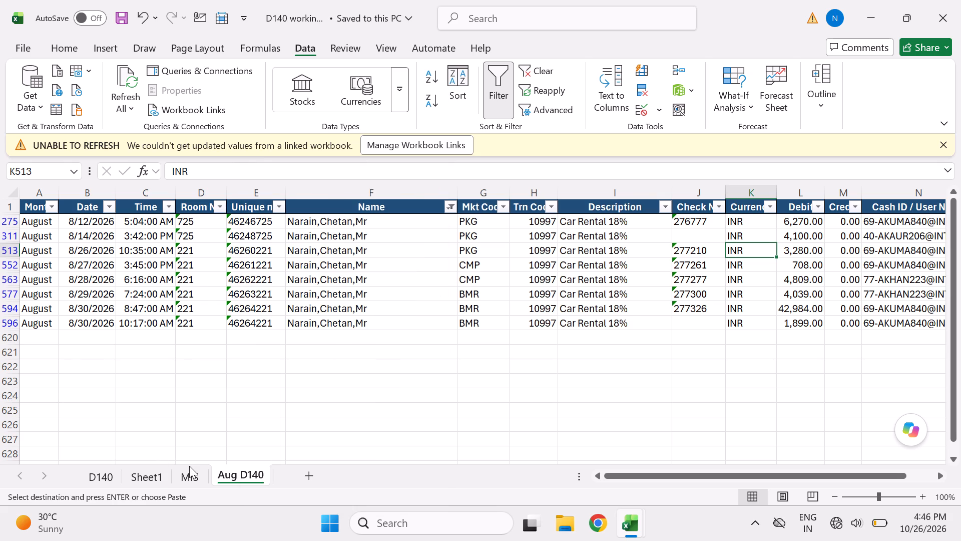
Enter the note "Hotel has not send any car for guest" in cell N5 of Sheet1.
click(155, 483)
key(Right)
key(Right)
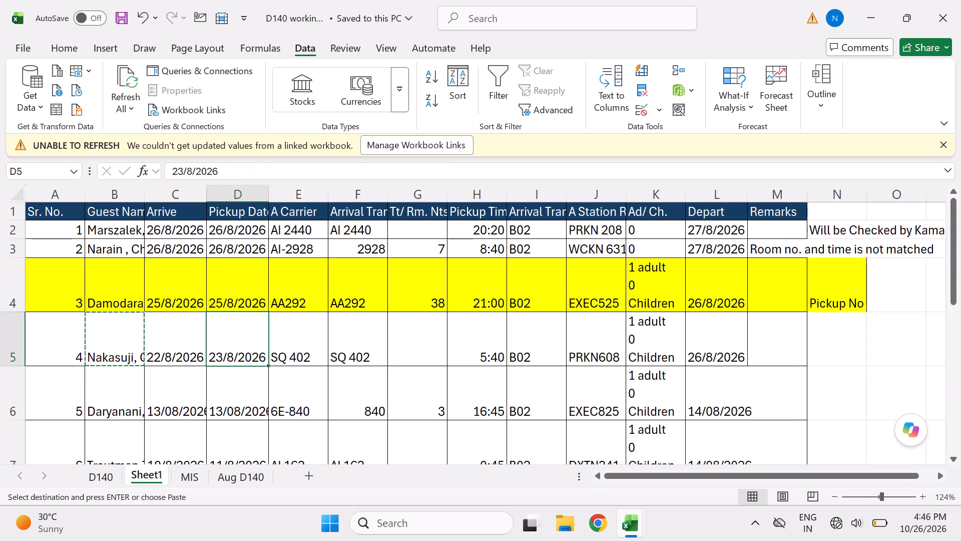
key(Right)
key(Right)
key(Right)
key(Right)
key(Right)
key(Right)
key(Right)
key(Right)
key(Right)
key(Right)
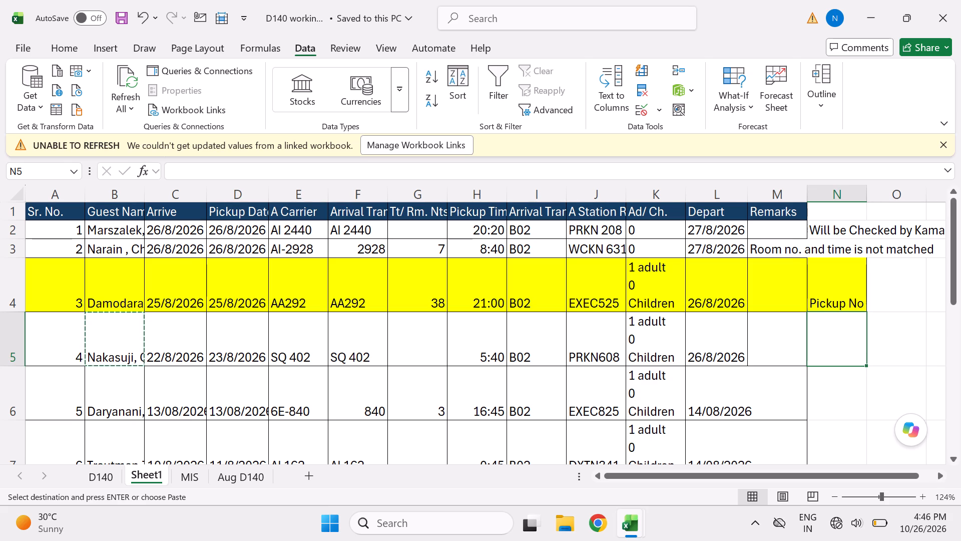
key(shift+c)
key(BackSpace)
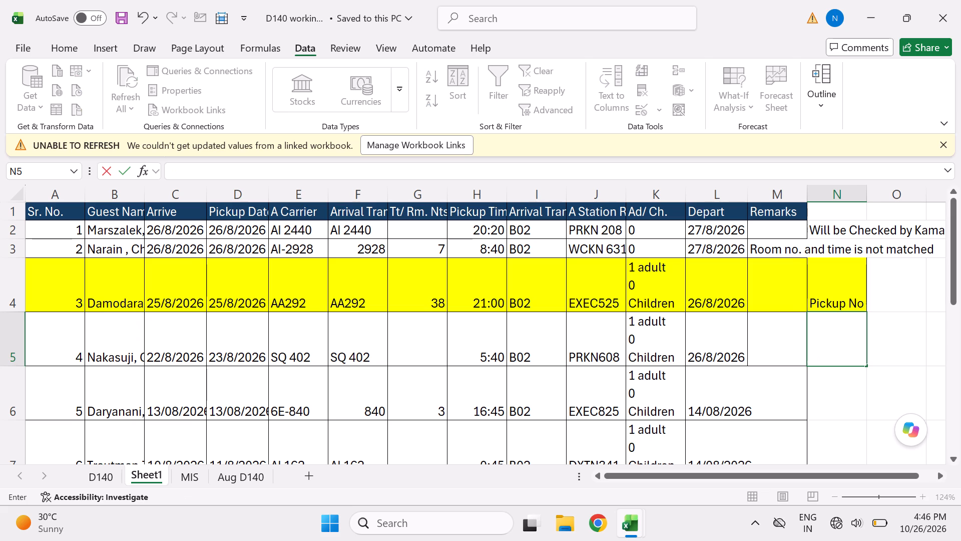
text(Hotel has)
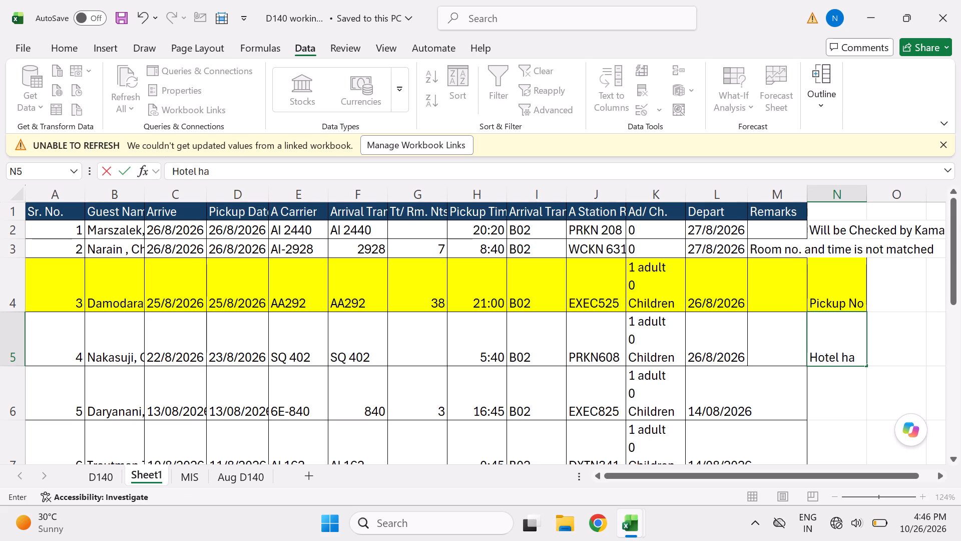
key(space)
text(not send any car for)
key(space)
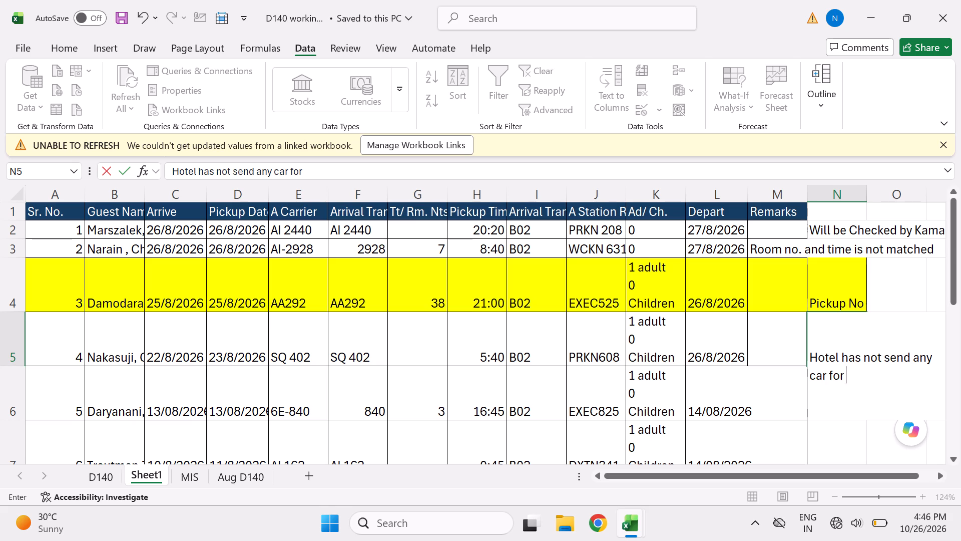
text(guest)
key(space)
key(Return)
key(Up)
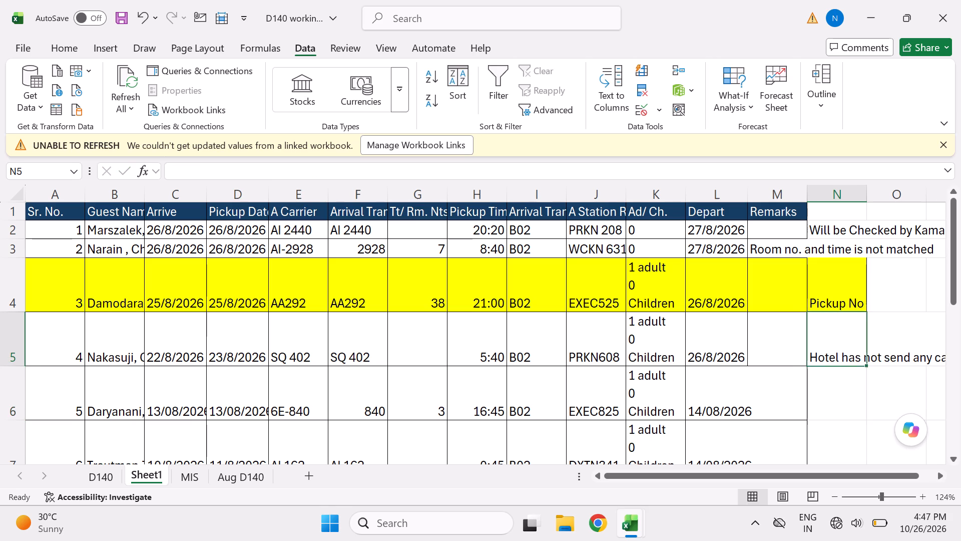
Copy the guest name from row 6 of Sheet1 and look at the MIS sheet.
key(Down)
key(Left)
key(Left)
key(Left)
key(Left)
key(Left)
key(Left)
key(Left)
key(Left)
key(Left)
key(Left)
key(Left)
key(Left)
key(Left)
key(Left)
key(Left)
key(Left)
key(Left)
key(Left)
key(Left)
key(Right)
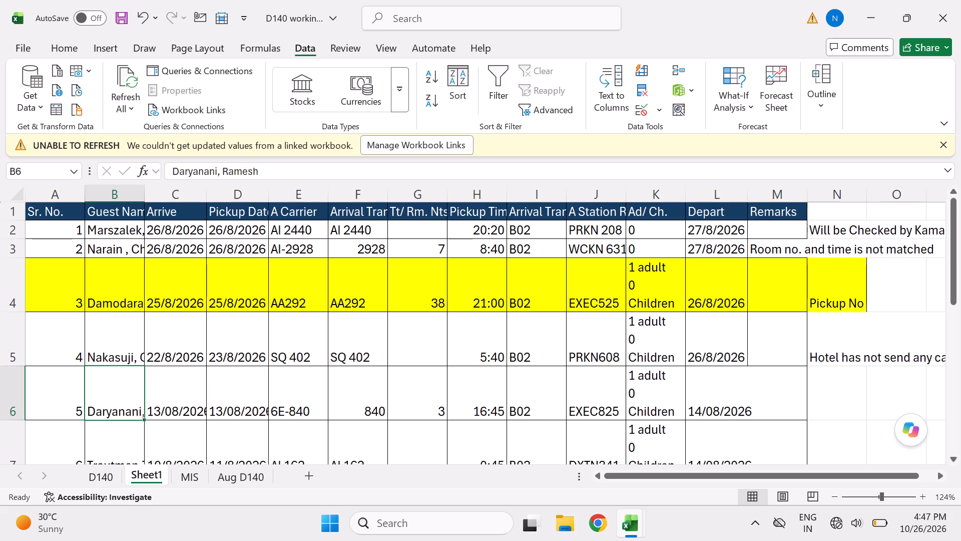
key(Left)
key(Right)
key(Left)
key(Right)
key(Down)
key(Up)
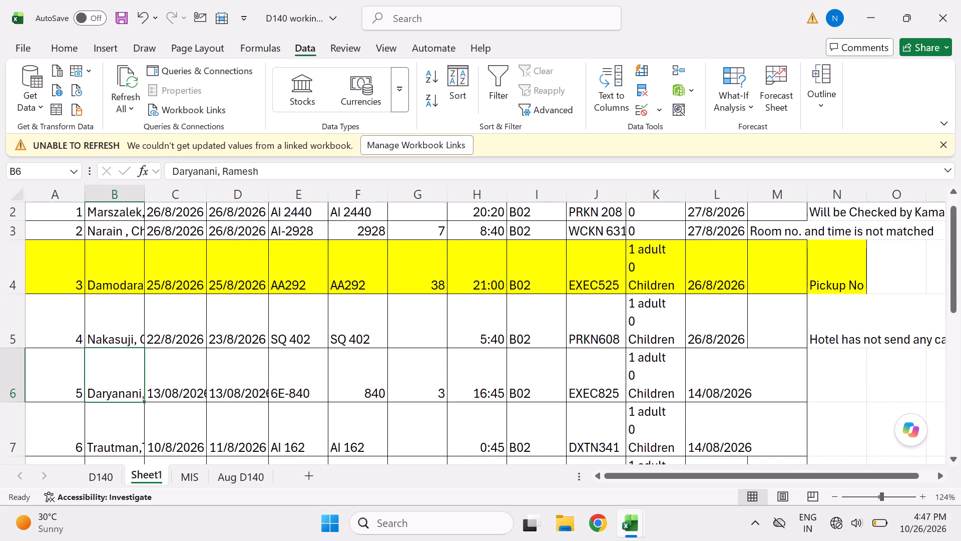
key(Left)
key(Right)
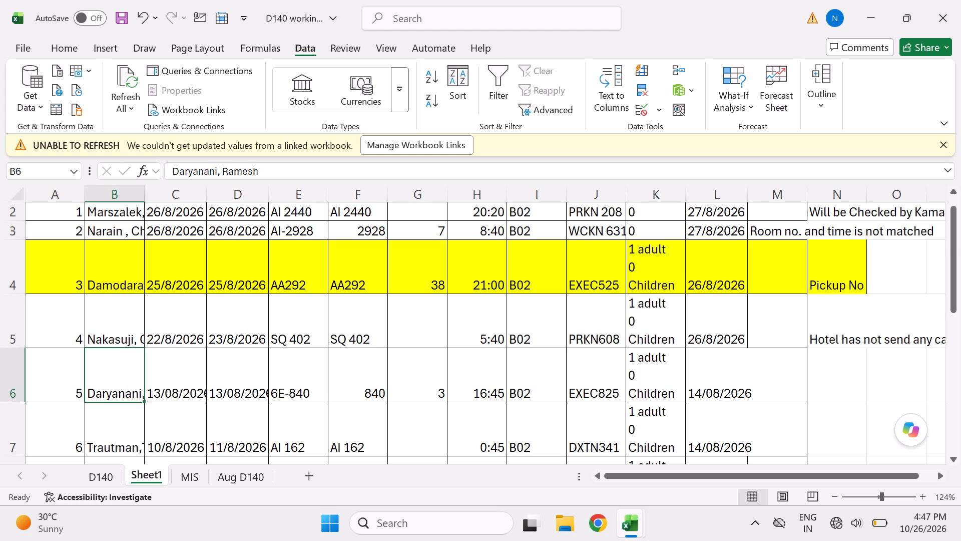
key(ctrl+c)
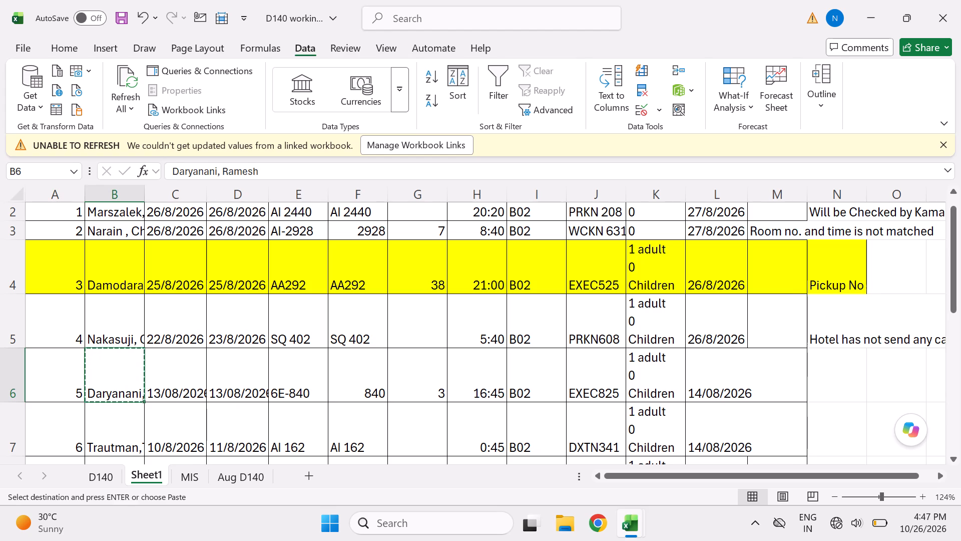
click(202, 472)
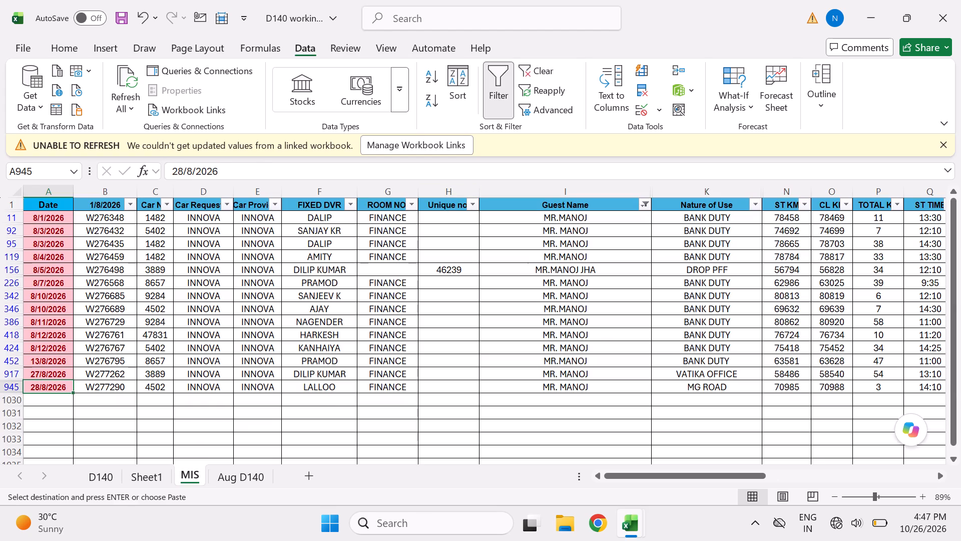
click(151, 483)
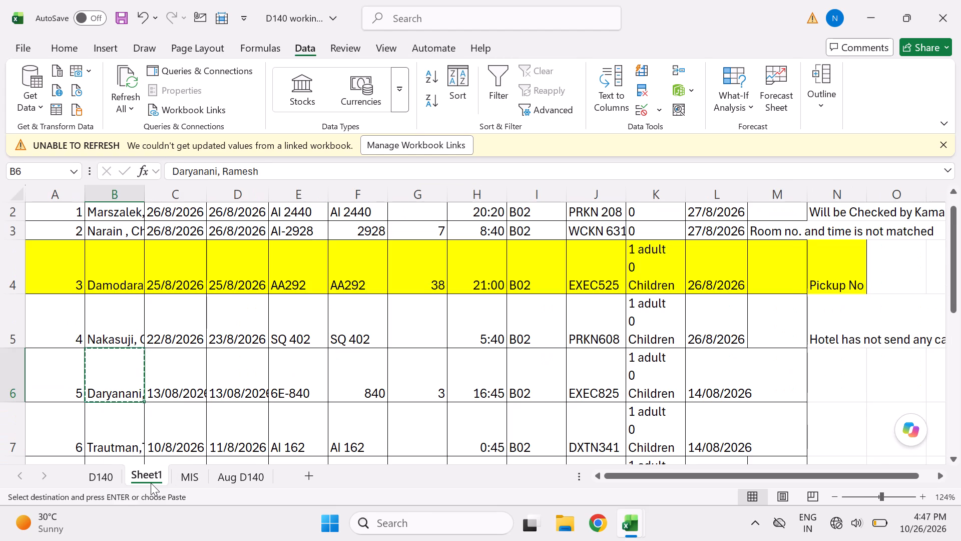
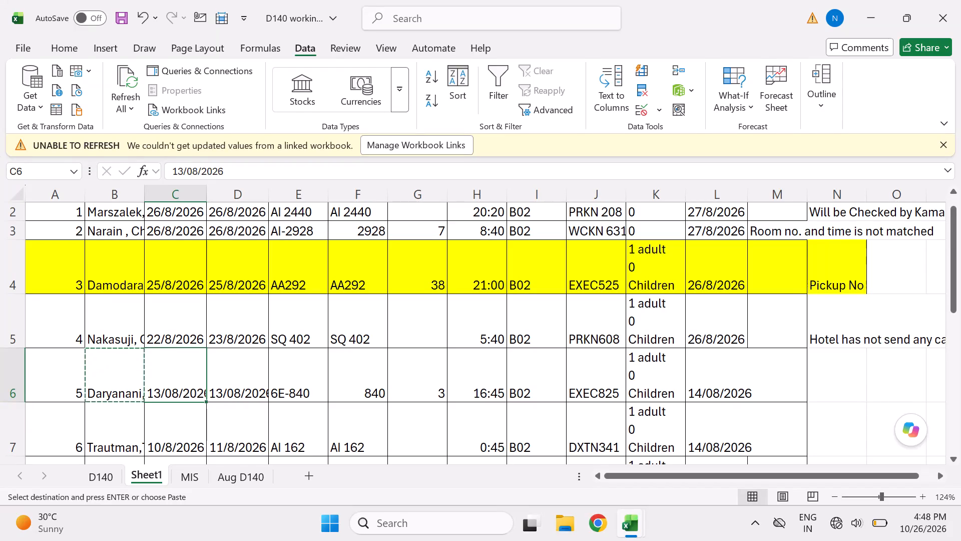
Filter the Name column of Aug D140 by the surname of the guest in row 6 of Sheet1.
click(221, 469)
click(454, 207)
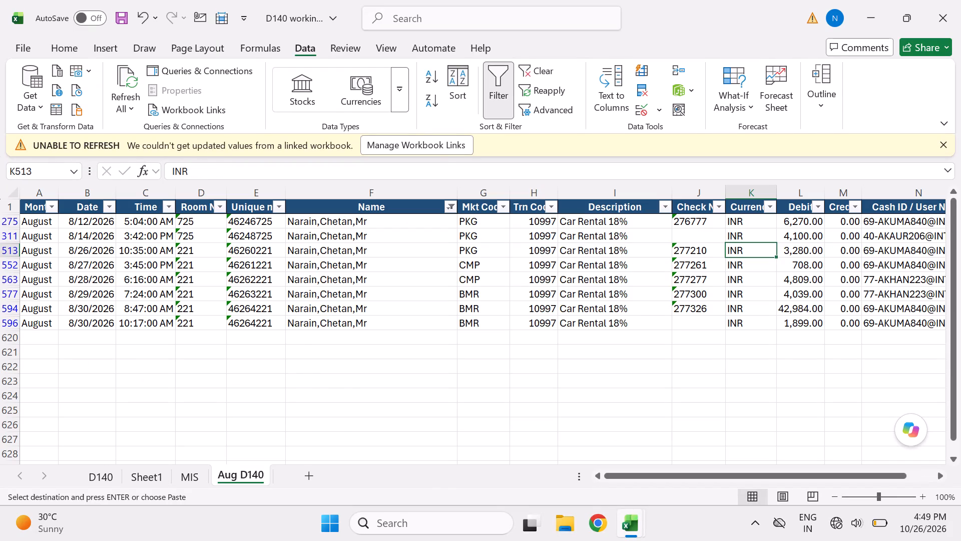
click(317, 322)
key(ctrl+v)
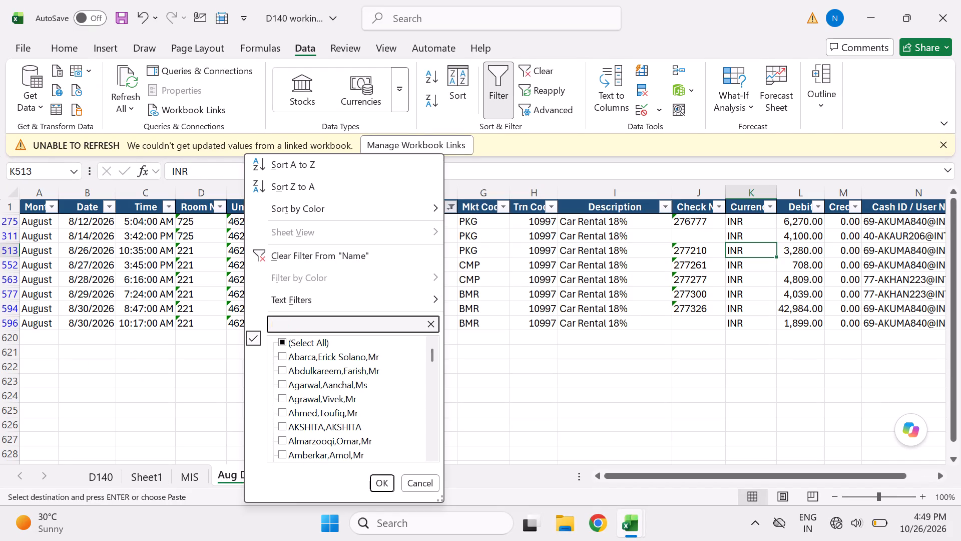
key(BackSpace)
key(BackSpace)
key(BackSpace)
key(BackSpace)
key(BackSpace)
key(BackSpace)
key(BackSpace)
key(BackSpace)
key(BackSpace)
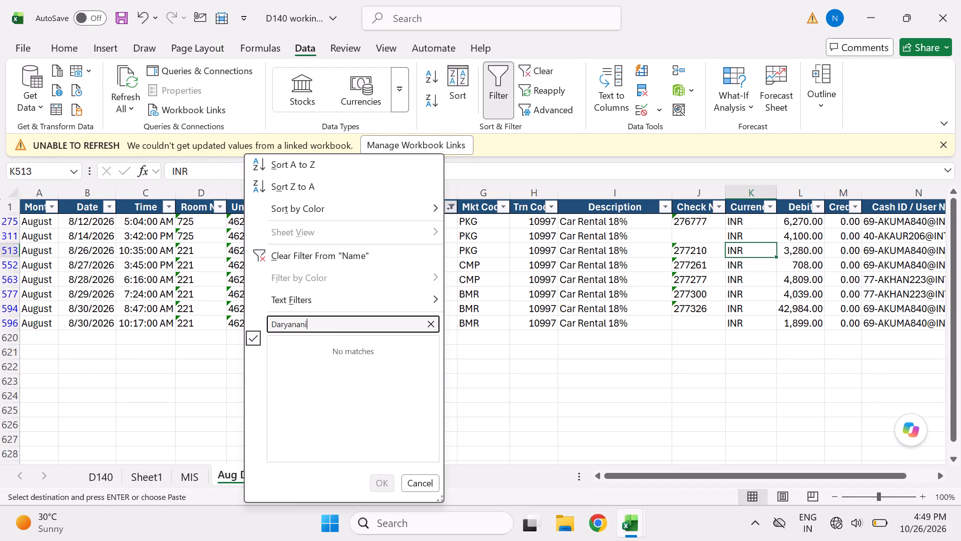
key(Return)
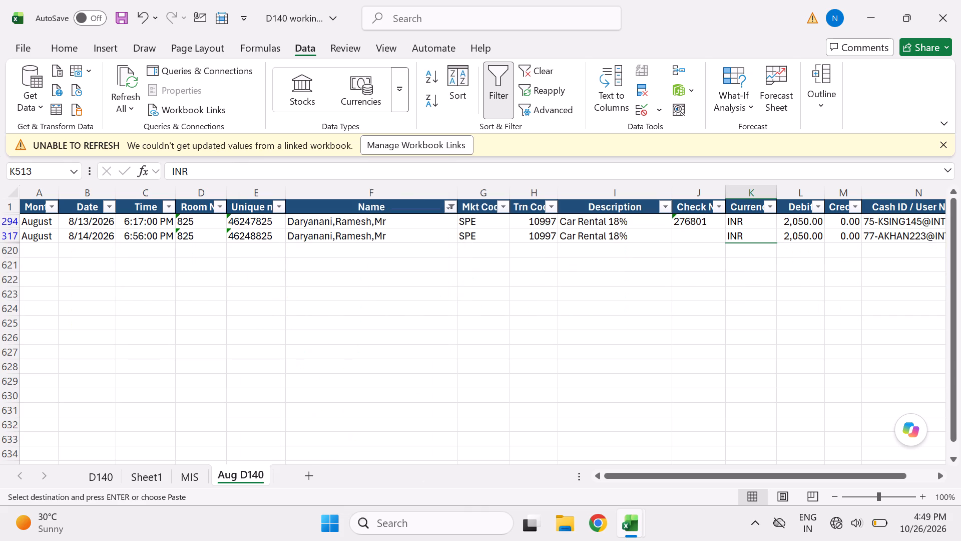
Examine the filtered Aug D140 entries for this guest, reading across the date, time, room, check number and debit columns.
click(190, 472)
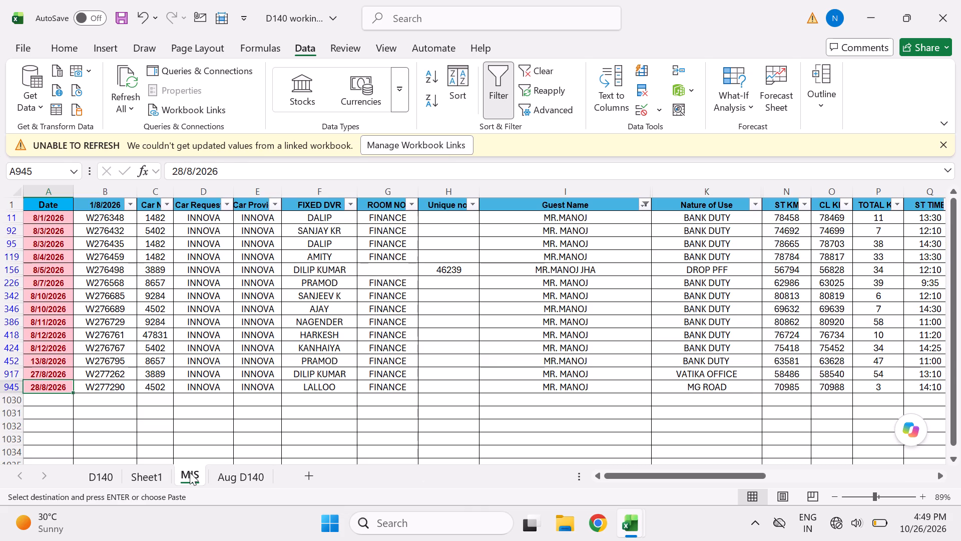
click(148, 477)
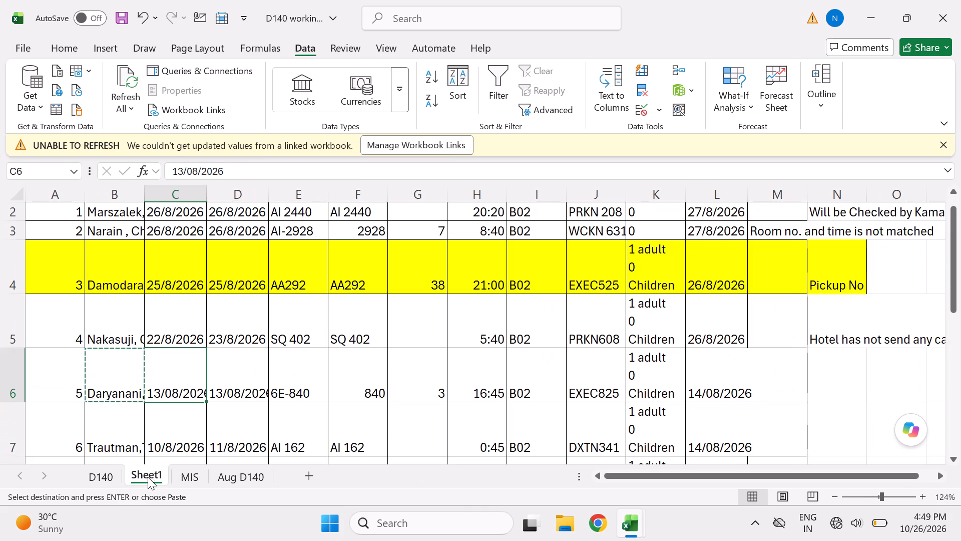
click(236, 474)
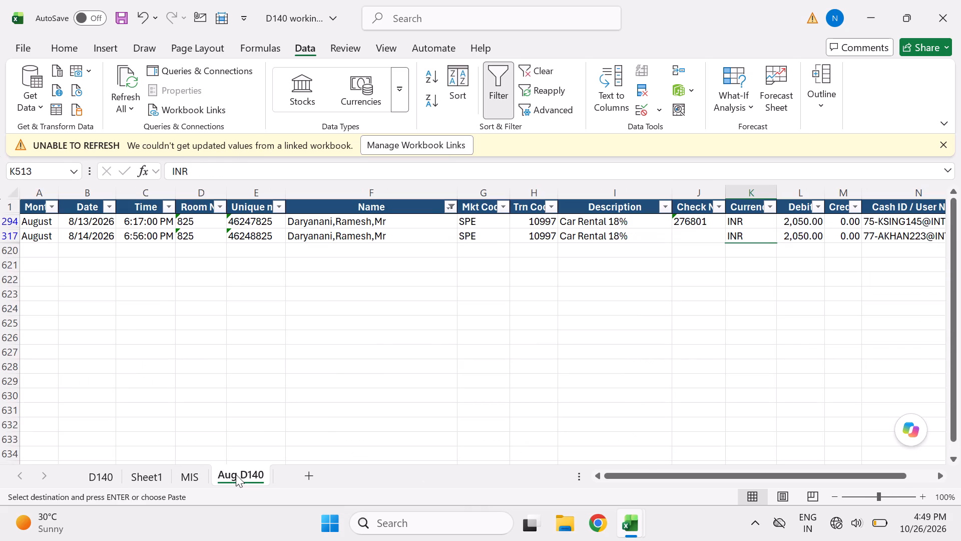
click(302, 246)
key(Up)
key(Up)
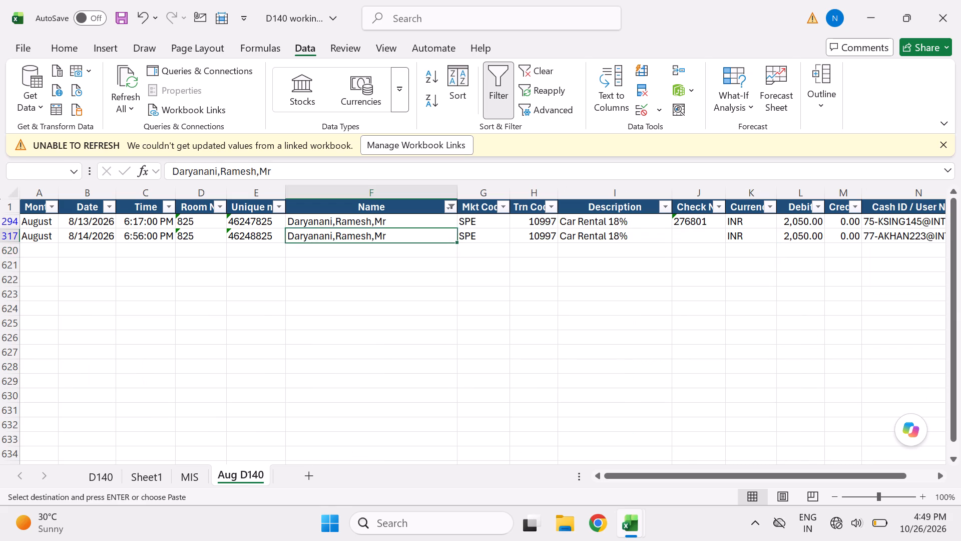
key(Up)
key(Left)
key(Left)
key(Left)
key(Left)
key(Left)
key(Left)
key(Down)
key(Right)
key(Right)
key(Right)
key(Right)
key(Right)
key(Right)
key(Right)
key(Right)
key(Right)
key(Right)
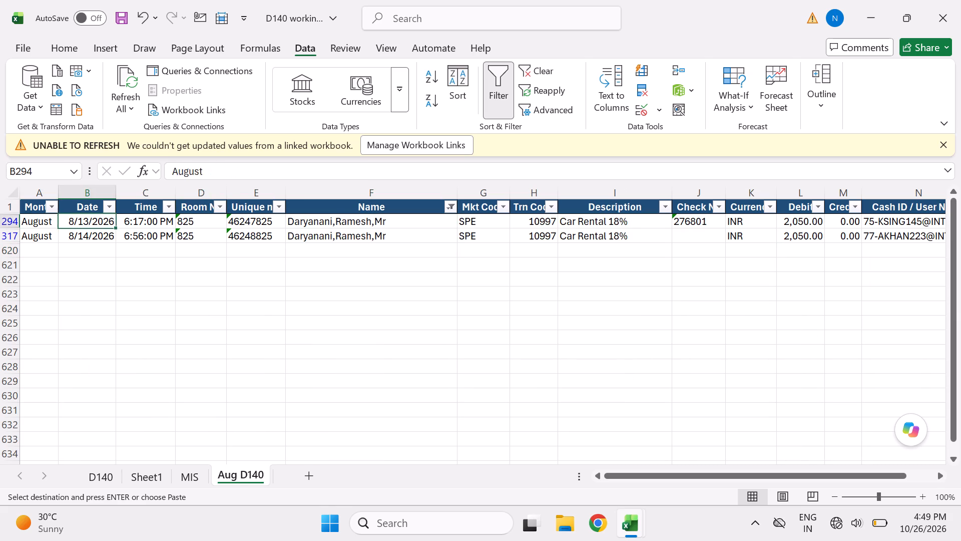
key(Left)
key(Left)
key(Left)
key(Left)
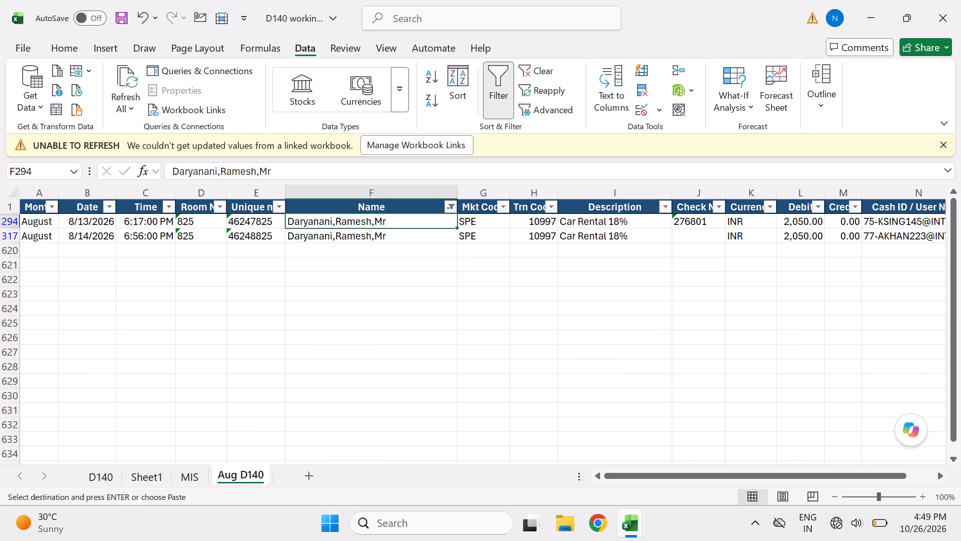
key(Right)
key(Right)
key(Right)
key(Right)
key(Right)
key(Right)
key(Right)
key(Right)
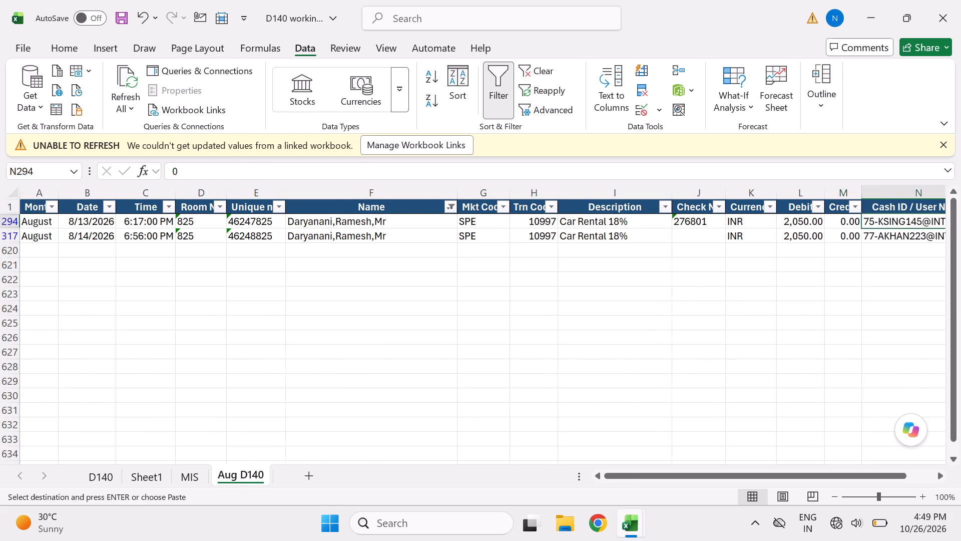
key(Left)
key(Left)
key(Left)
key(Left)
key(Left)
key(Left)
key(Left)
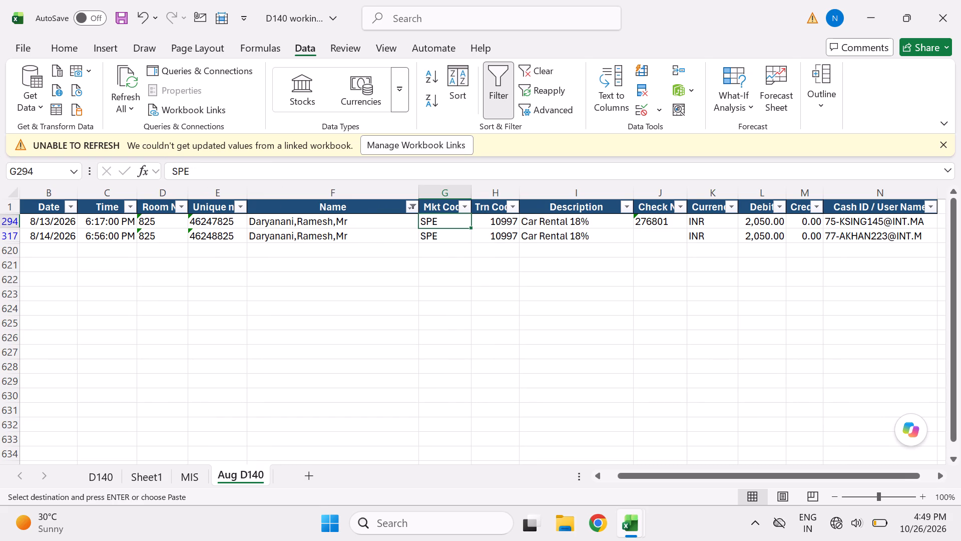
Review the guest's pickup details across row 6 of Sheet1 for comparison with the Aug D140 entries.
click(157, 464)
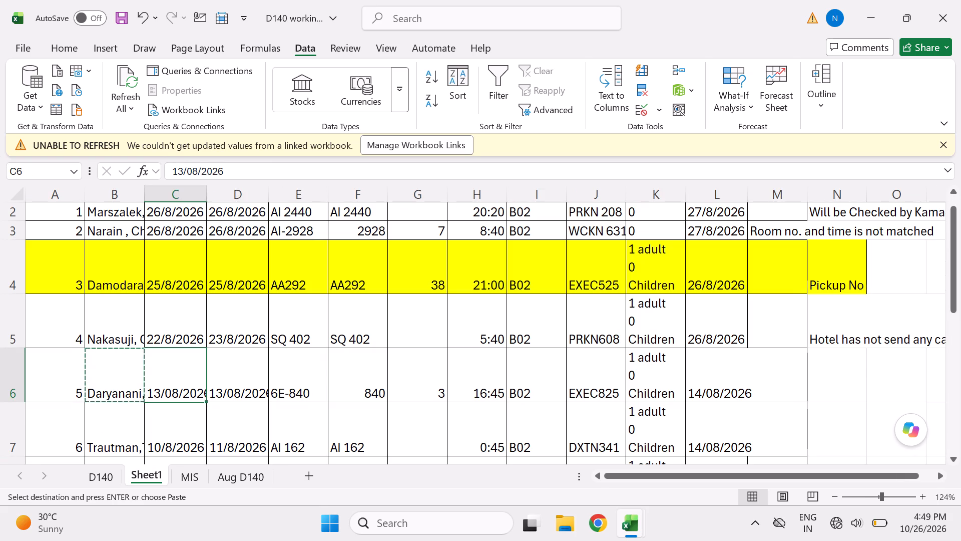
click(253, 384)
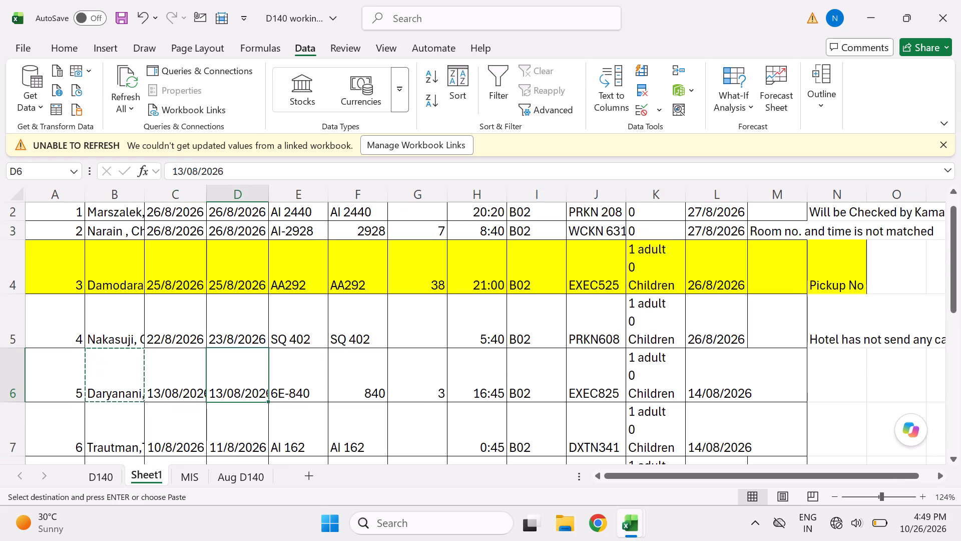
key(Left)
key(Left)
key(Right)
key(Right)
key(Right)
key(Right)
key(Right)
key(Right)
key(Right)
key(Right)
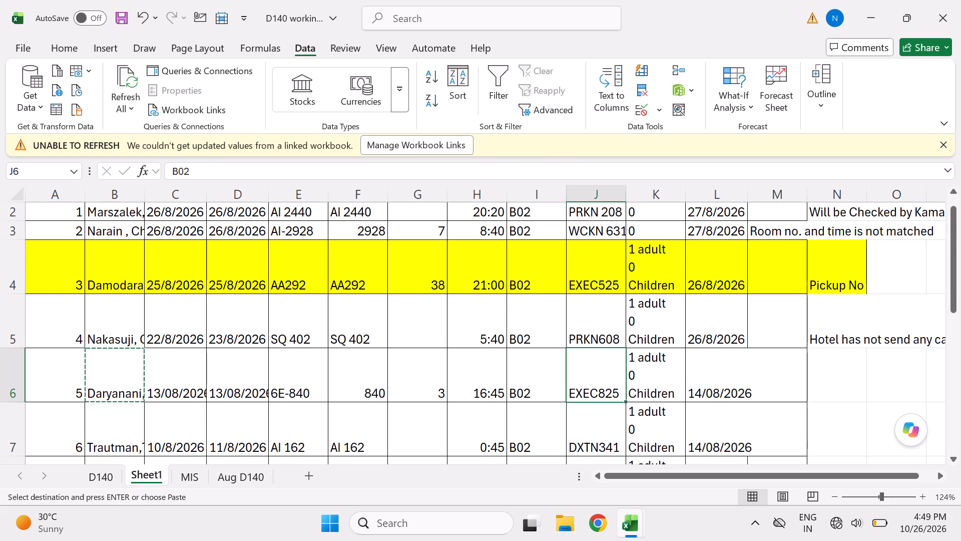
key(Right)
key(Right)
key(Right)
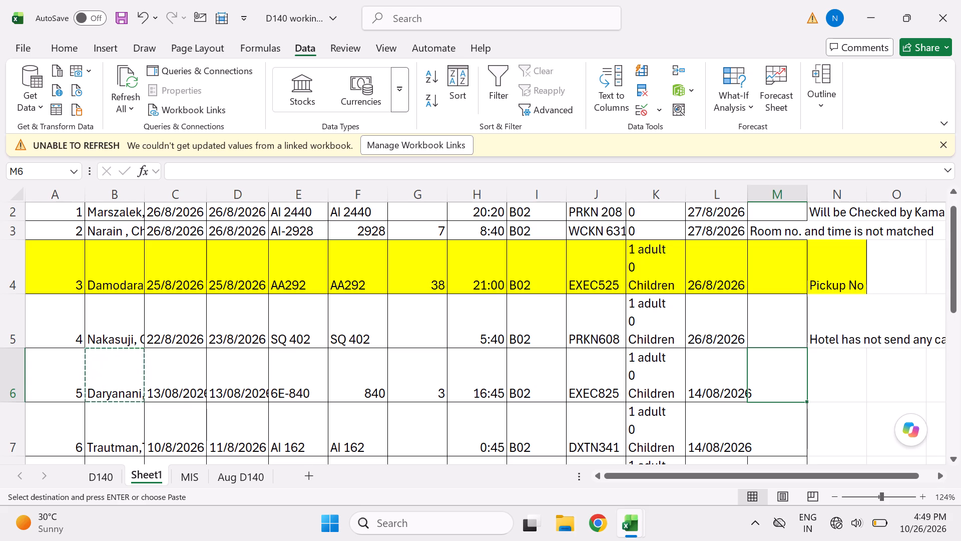
Search the MIS Guest Name filter for "ramesh", leaving the filter unapplied.
click(191, 467)
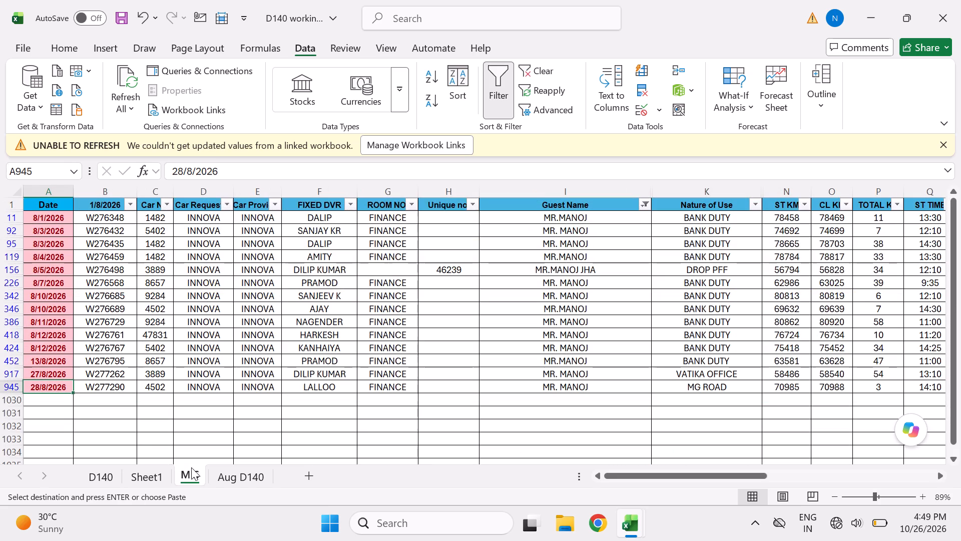
click(645, 204)
click(487, 326)
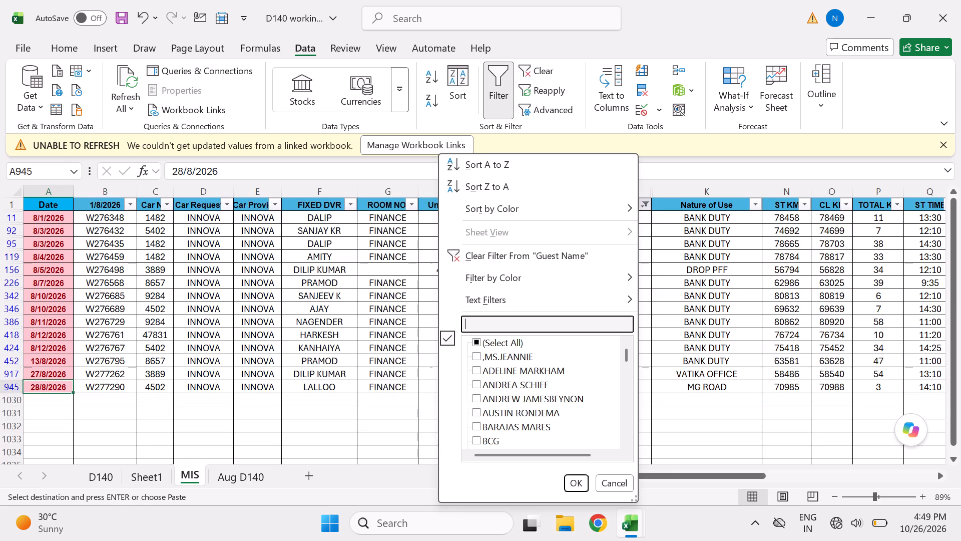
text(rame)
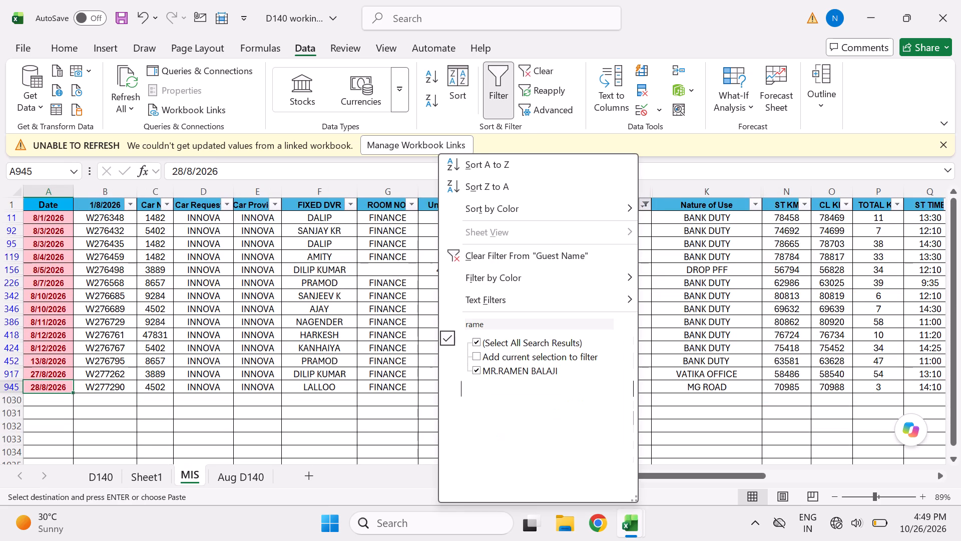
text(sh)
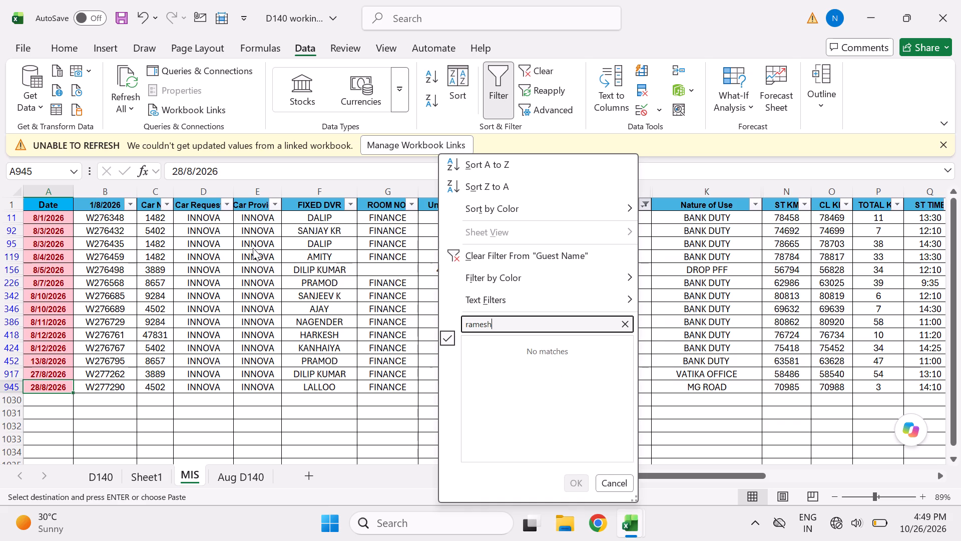
click(253, 248)
Clear the existing Guest Name filter on the MIS sheet.
click(186, 267)
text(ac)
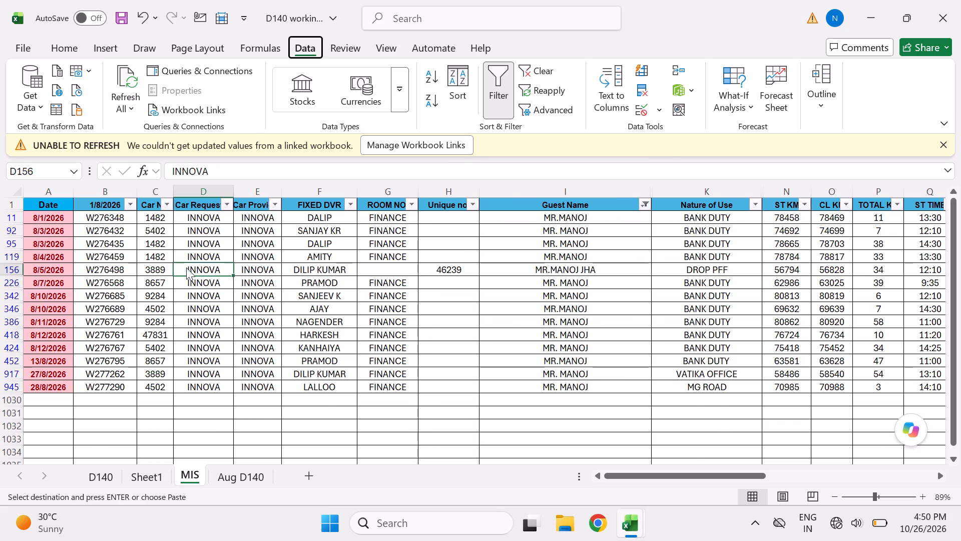
Search the Guest Name filter of the unfiltered MIS sheet for "ramesh", then erase the search text.
click(642, 201)
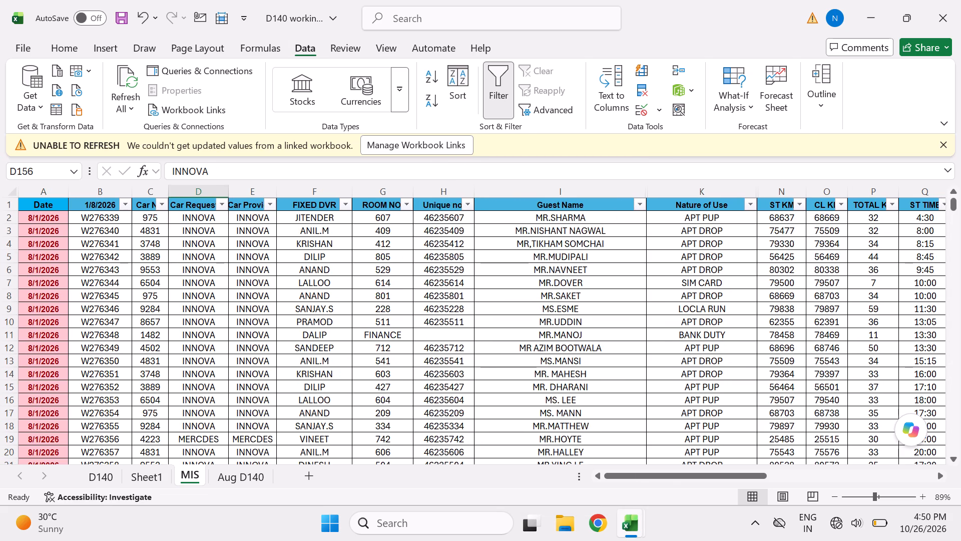
click(471, 319)
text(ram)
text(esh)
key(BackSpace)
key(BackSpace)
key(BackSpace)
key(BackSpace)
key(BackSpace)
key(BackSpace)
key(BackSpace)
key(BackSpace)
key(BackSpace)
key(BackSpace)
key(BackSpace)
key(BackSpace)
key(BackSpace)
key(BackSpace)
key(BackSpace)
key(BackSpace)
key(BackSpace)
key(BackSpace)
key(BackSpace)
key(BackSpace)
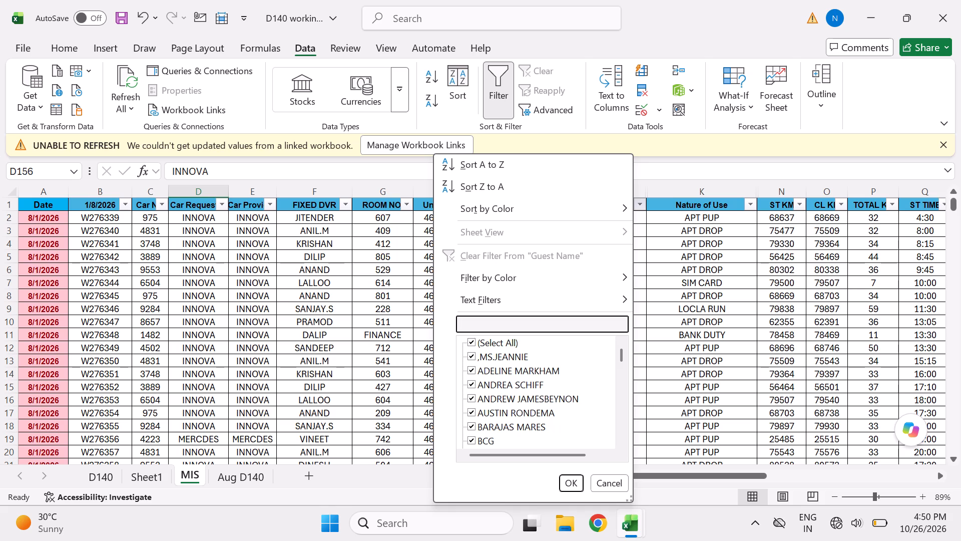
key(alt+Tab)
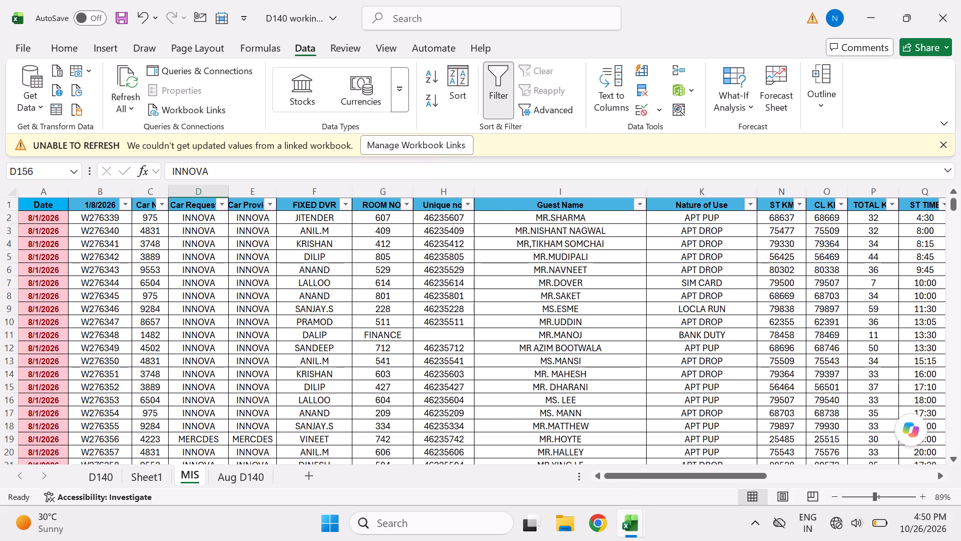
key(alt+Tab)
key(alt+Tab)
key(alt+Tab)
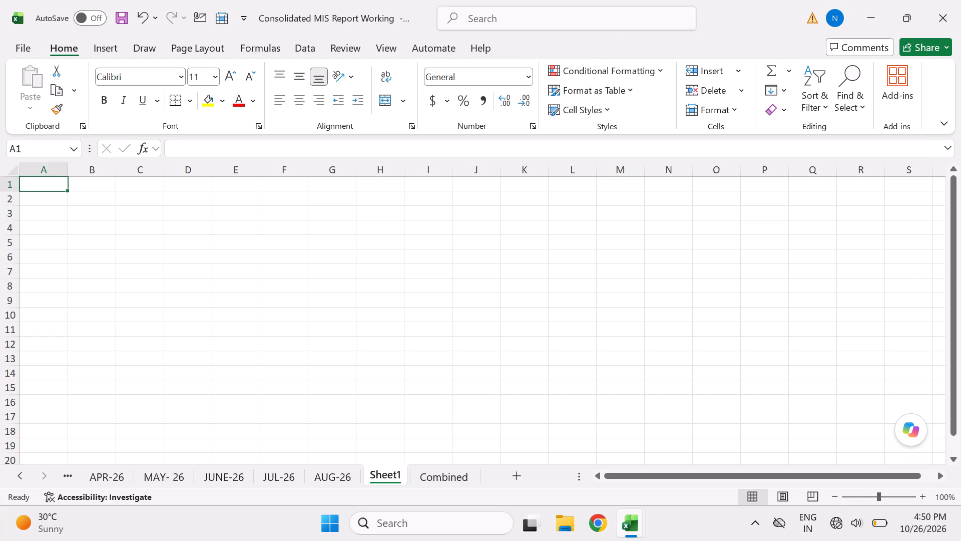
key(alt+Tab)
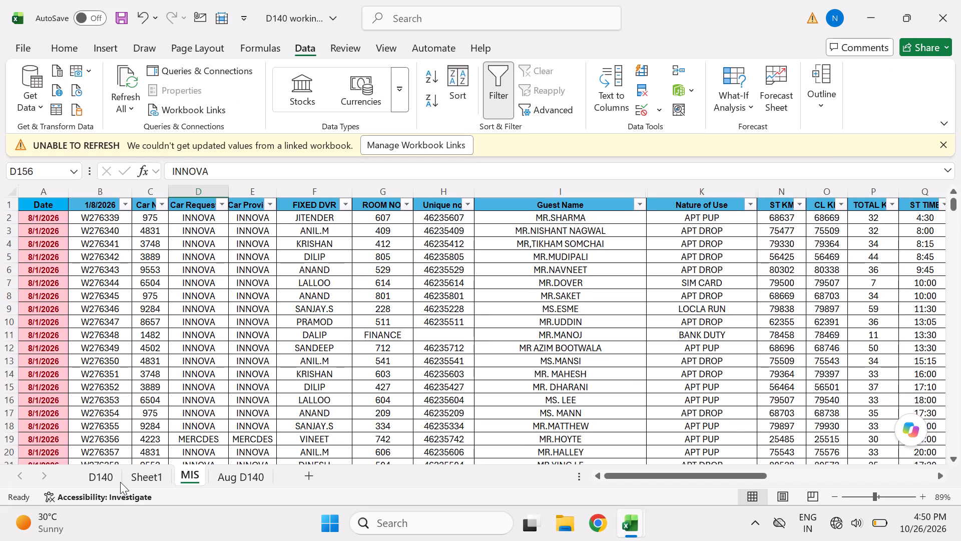
Check the filtered August car rental rows on the D140 sheet and enter the note "Shared with Toomy" in cell N6 of Sheet1.
click(120, 482)
click(135, 481)
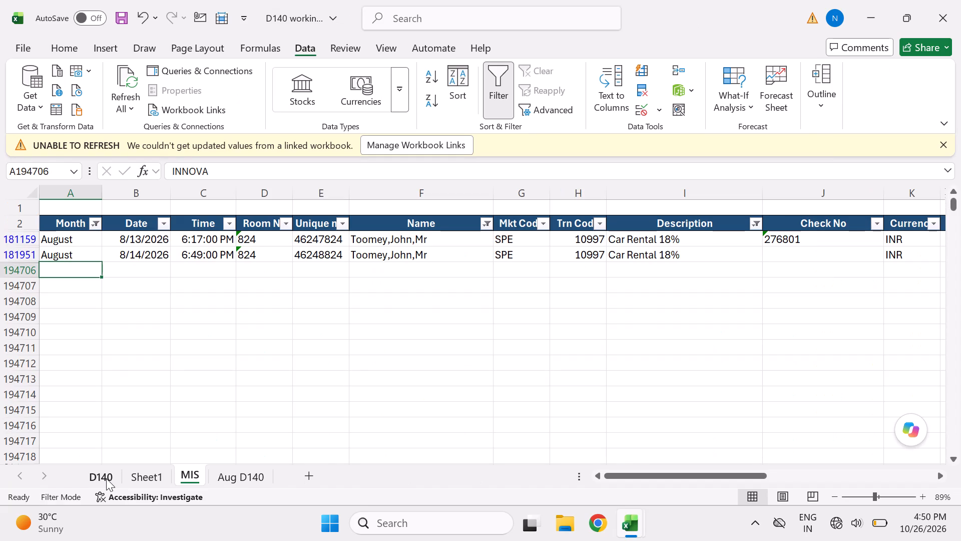
click(106, 478)
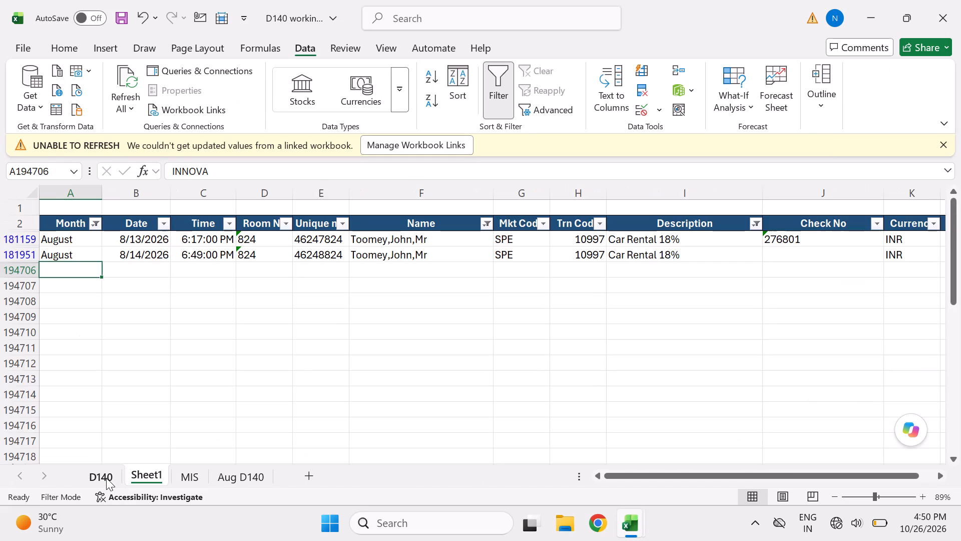
click(106, 478)
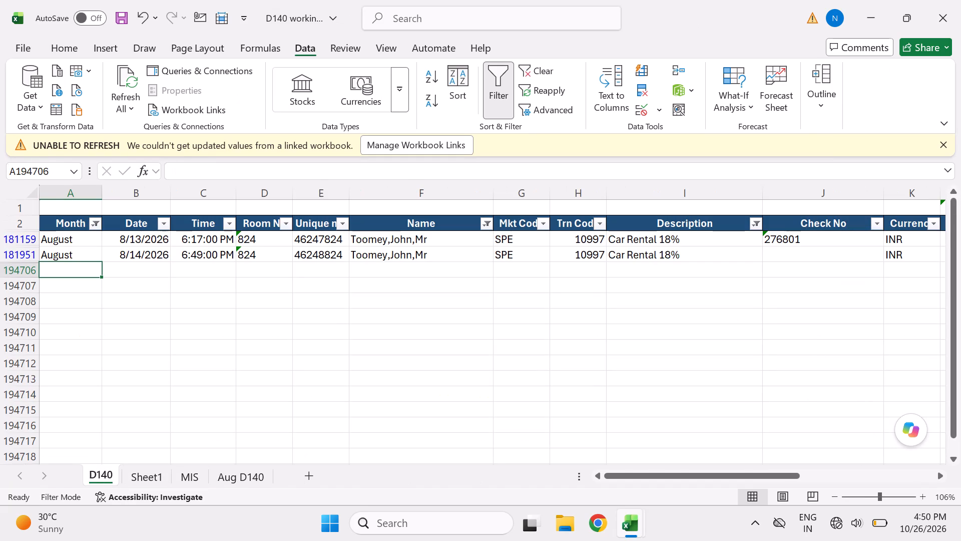
click(137, 481)
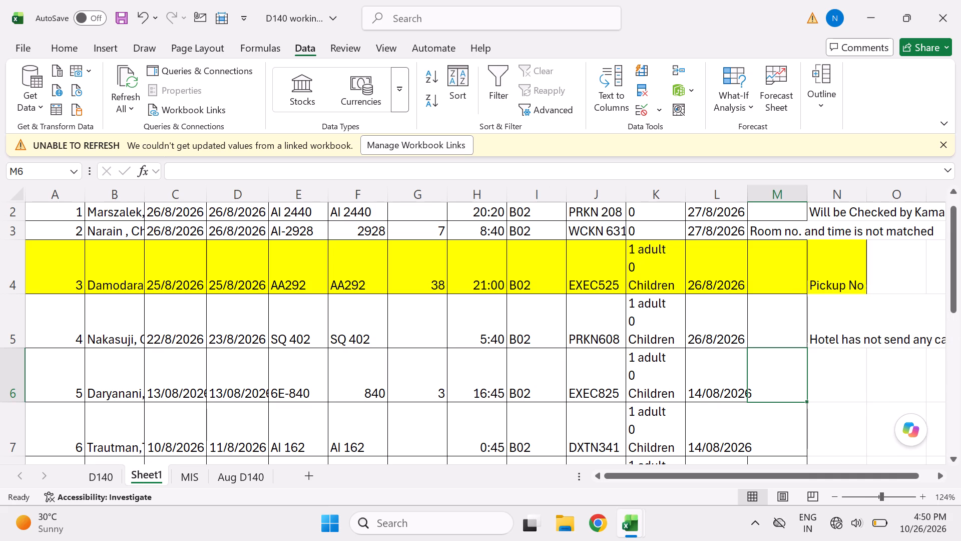
key(Right)
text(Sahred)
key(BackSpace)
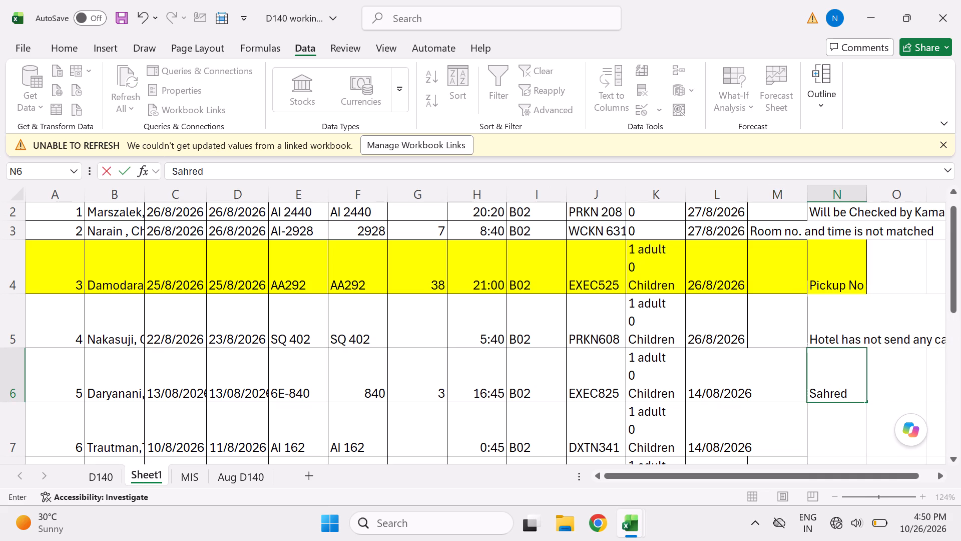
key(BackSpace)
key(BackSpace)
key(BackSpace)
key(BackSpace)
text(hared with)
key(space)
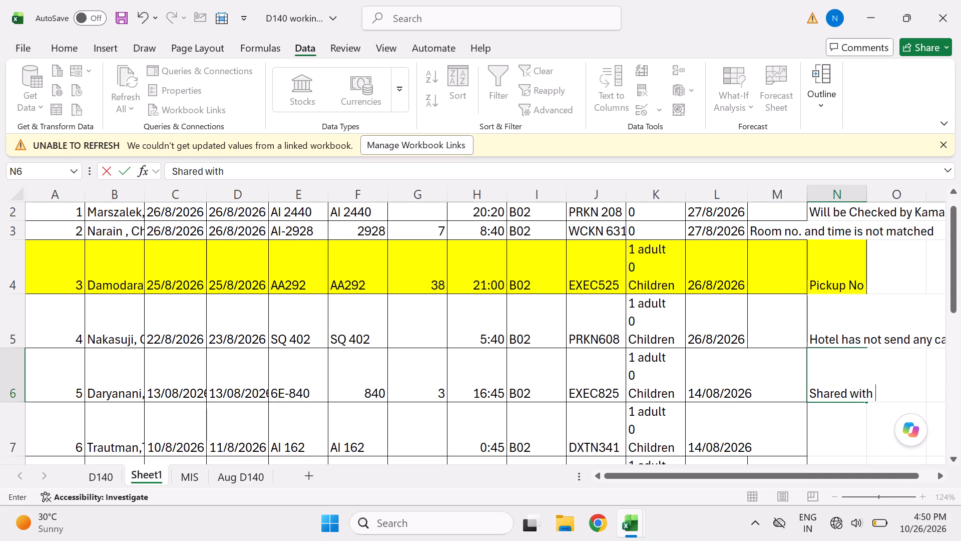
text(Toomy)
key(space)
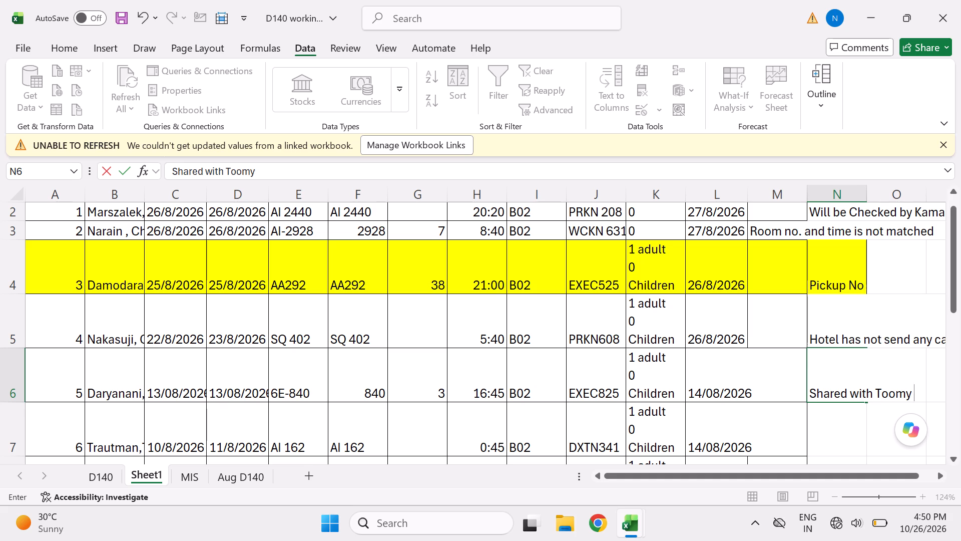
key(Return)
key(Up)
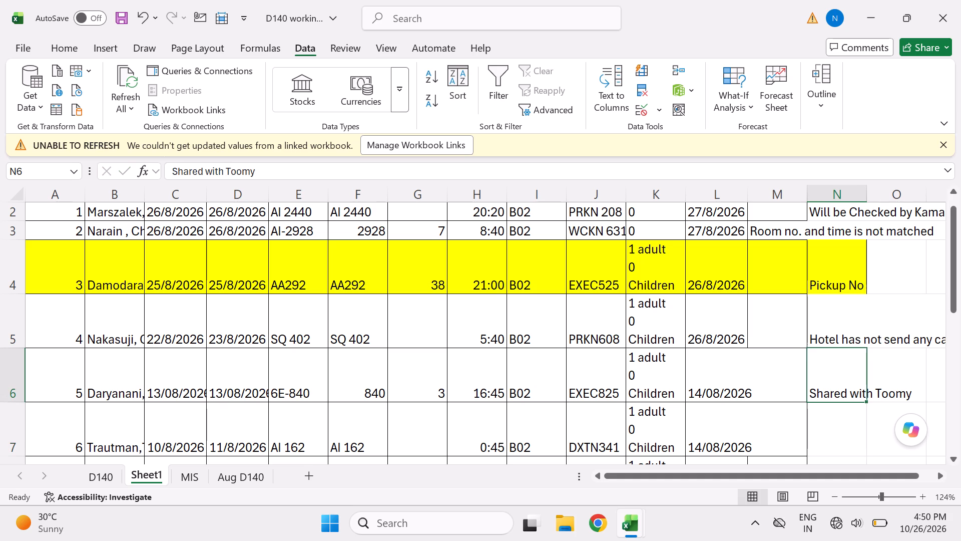
Go to the guest name in cell B7 of Sheet1 and save the workbook.
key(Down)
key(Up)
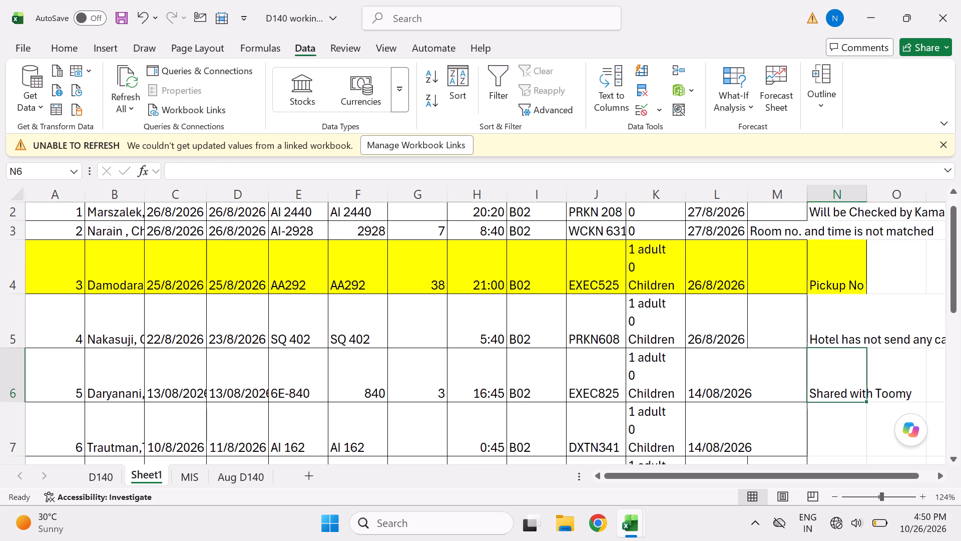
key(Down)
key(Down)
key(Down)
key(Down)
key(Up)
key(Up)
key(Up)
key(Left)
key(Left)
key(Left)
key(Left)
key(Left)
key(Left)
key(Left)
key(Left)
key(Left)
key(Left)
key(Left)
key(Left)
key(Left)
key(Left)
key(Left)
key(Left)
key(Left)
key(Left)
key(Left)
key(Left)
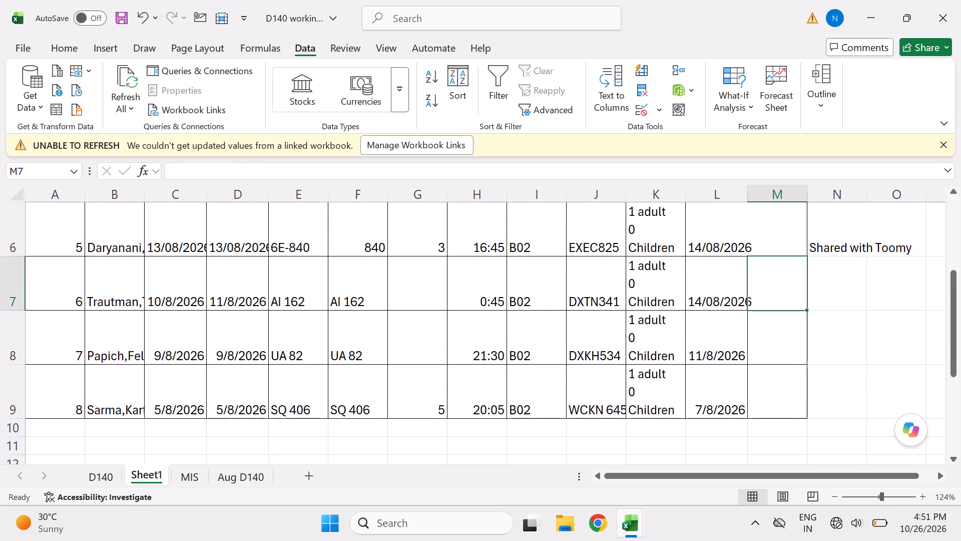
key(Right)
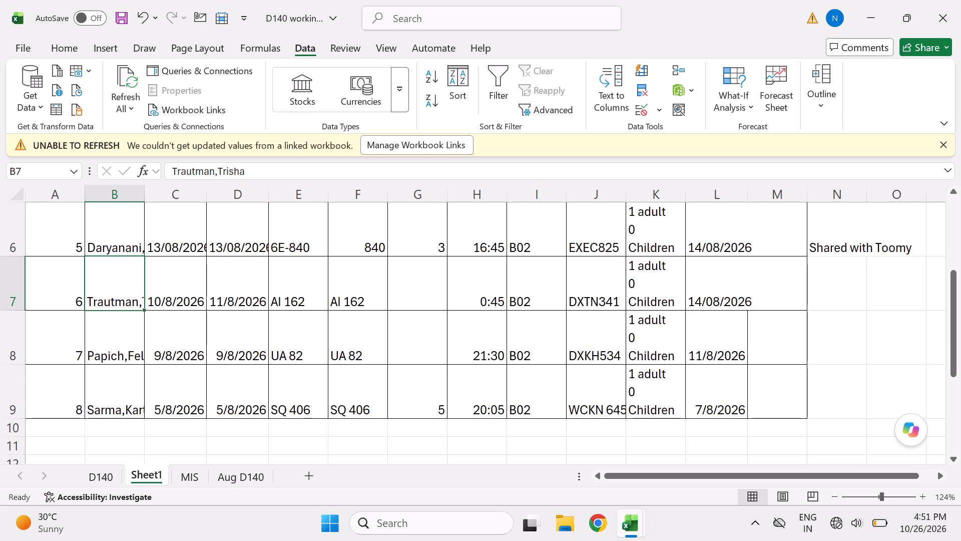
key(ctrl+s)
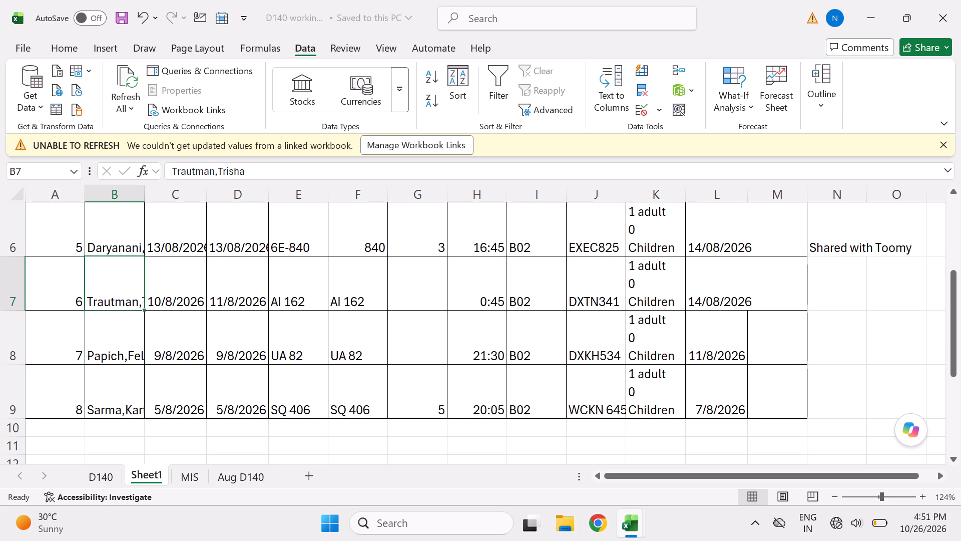
Copy the guest name from cell B7 and search the MIS Guest Name filter with it, trimming the text back to the surname before erasing it.
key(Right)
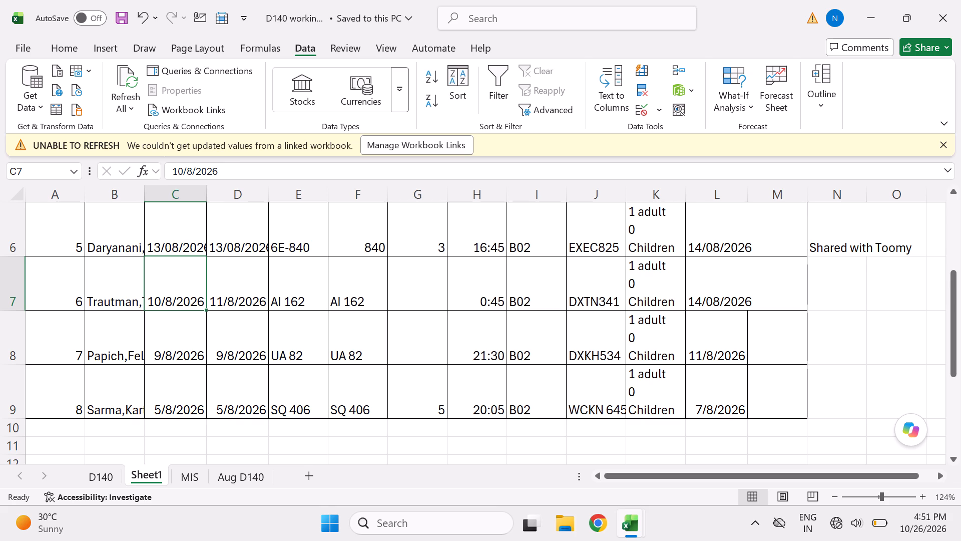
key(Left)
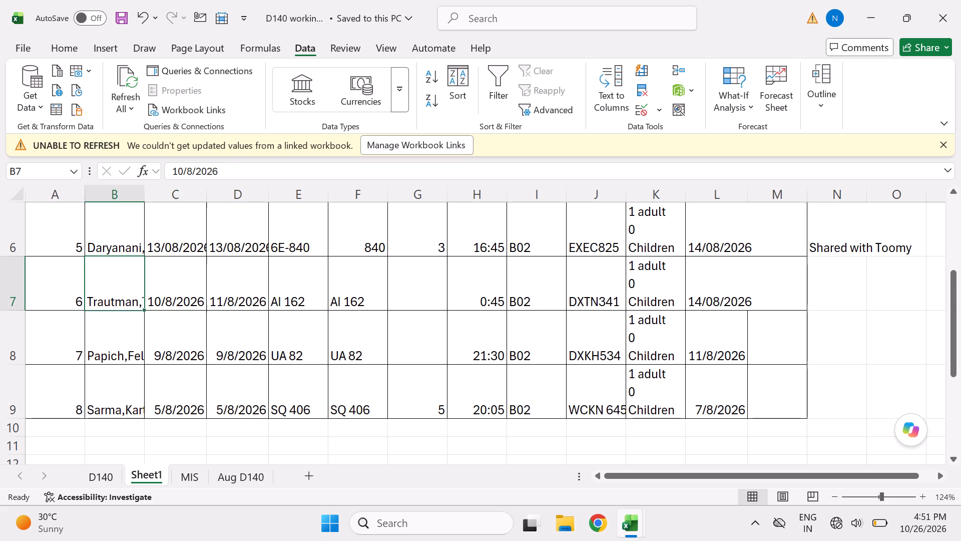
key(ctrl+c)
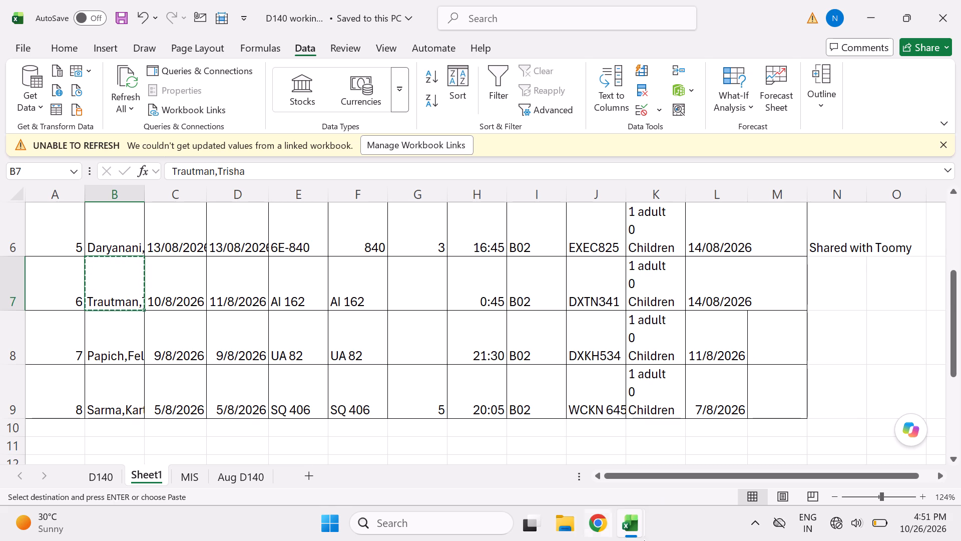
click(195, 474)
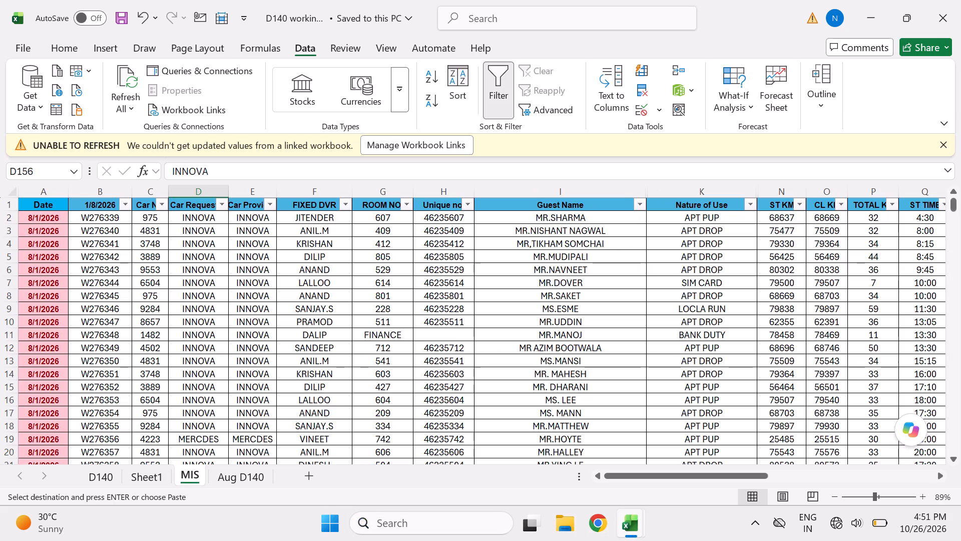
click(640, 209)
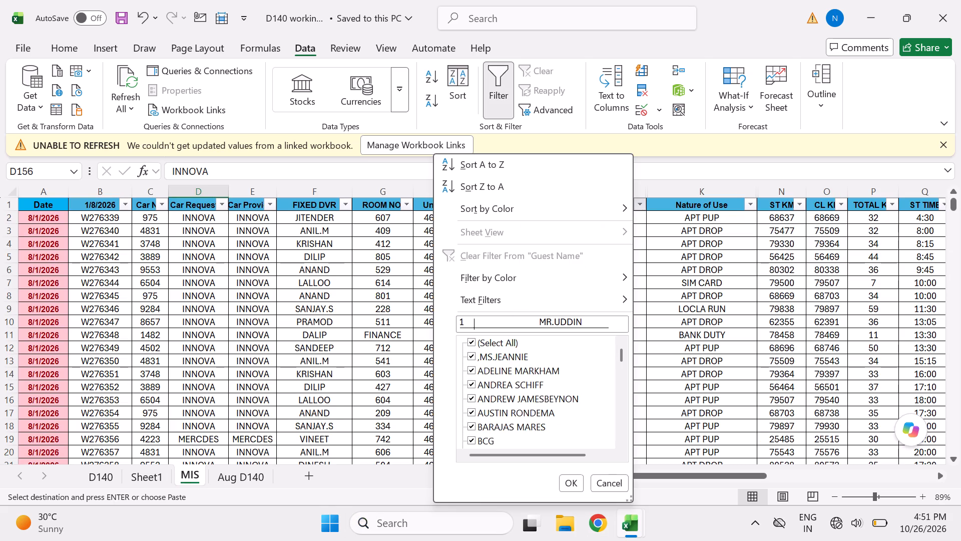
click(513, 322)
key(ctrl+v)
key(BackSpace)
key(BackSpace)
key(BackSpace)
key(BackSpace)
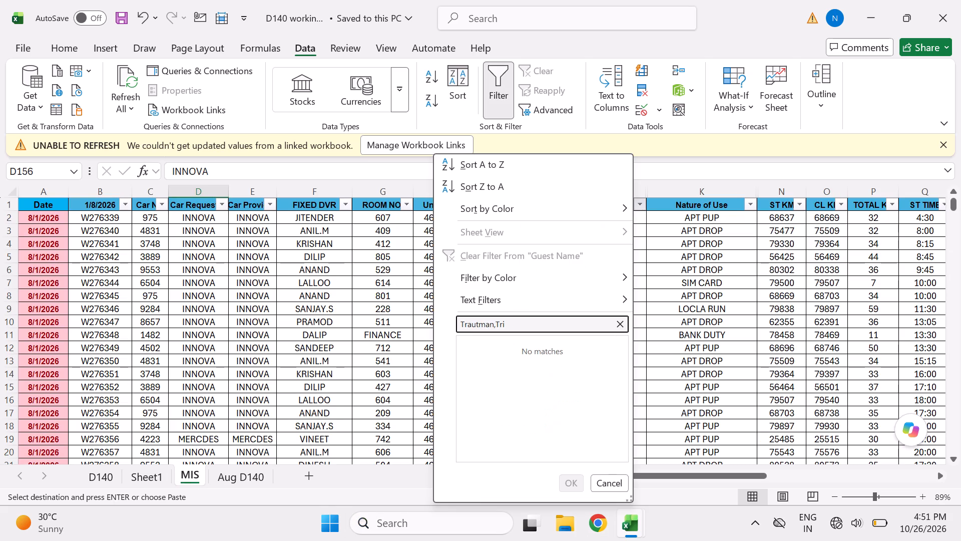
key(BackSpace)
key(BackSpace)
key(BackSpace)
key(BackSpace)
key(BackSpace)
key(BackSpace)
key(BackSpace)
key(BackSpace)
key(BackSpace)
key(BackSpace)
key(BackSpace)
key(BackSpace)
key(BackSpace)
key(BackSpace)
key(BackSpace)
key(BackSpace)
key(BackSpace)
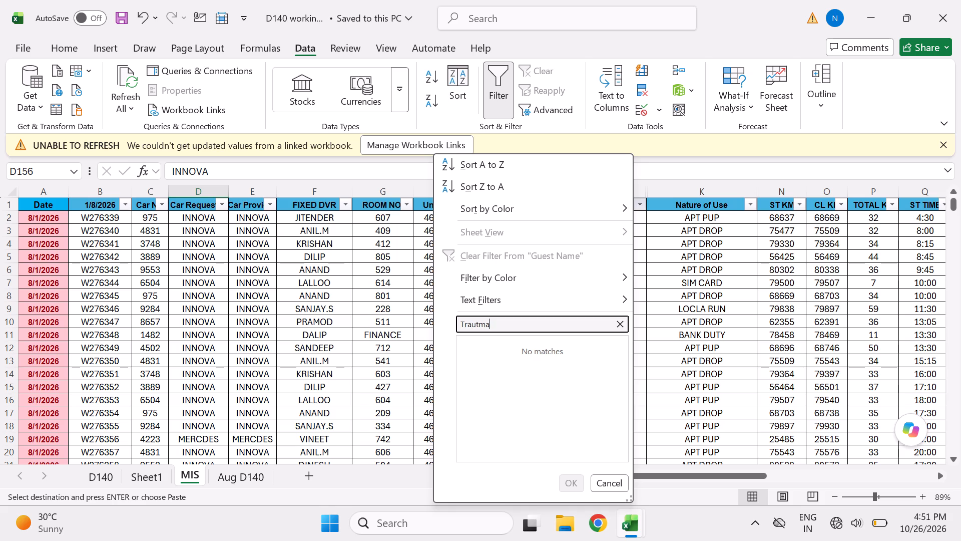
Search the MIS Guest Name filter for only the first name "Trisha" of the copied guest, leaving the filter unapplied.
key(ctrl+v)
key(Left)
key(Left)
key(Left)
key(Left)
key(Left)
key(Left)
key(BackSpace)
key(BackSpace)
key(BackSpace)
key(BackSpace)
key(BackSpace)
key(BackSpace)
key(BackSpace)
key(BackSpace)
key(BackSpace)
key(BackSpace)
key(BackSpace)
key(BackSpace)
key(BackSpace)
key(BackSpace)
key(BackSpace)
key(BackSpace)
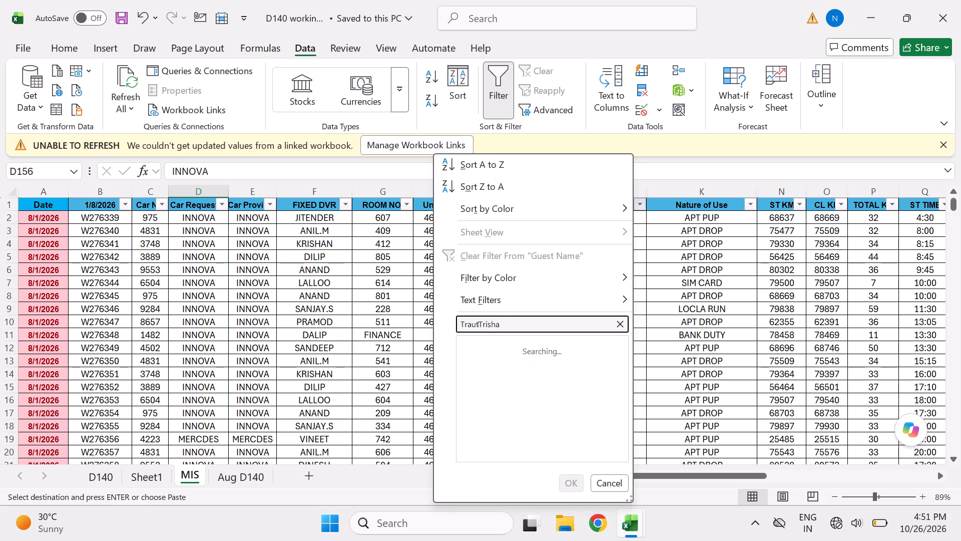
click(425, 326)
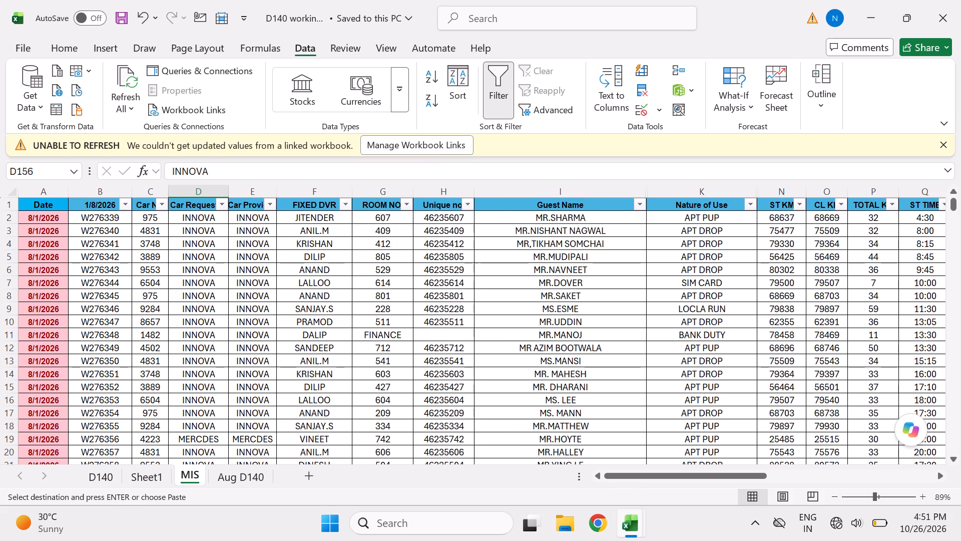
Search the Name filter on the Aug D140 sheet for the copied guest, reducing the search text to the first name.
click(259, 467)
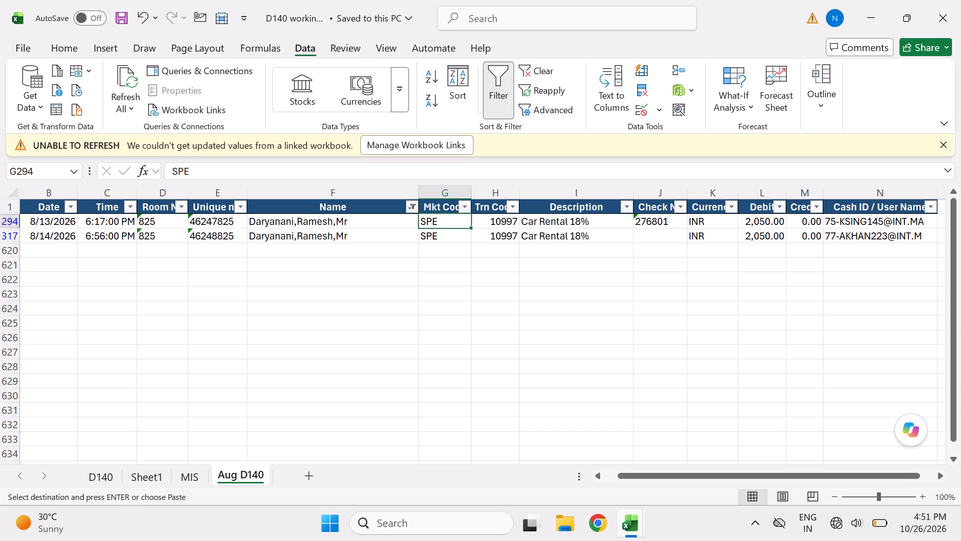
click(413, 204)
click(335, 320)
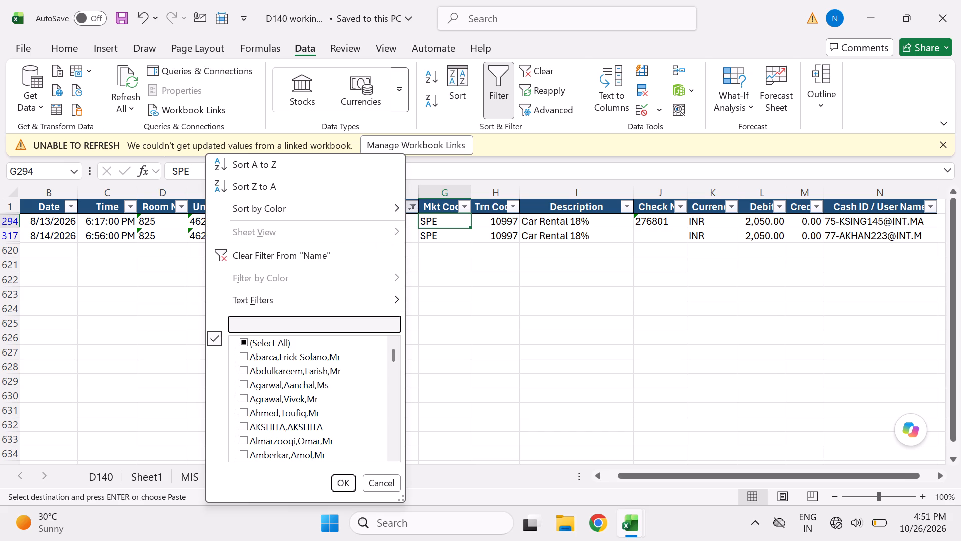
key(ctrl+v)
key(Left)
key(Left)
key(Left)
key(Left)
key(Left)
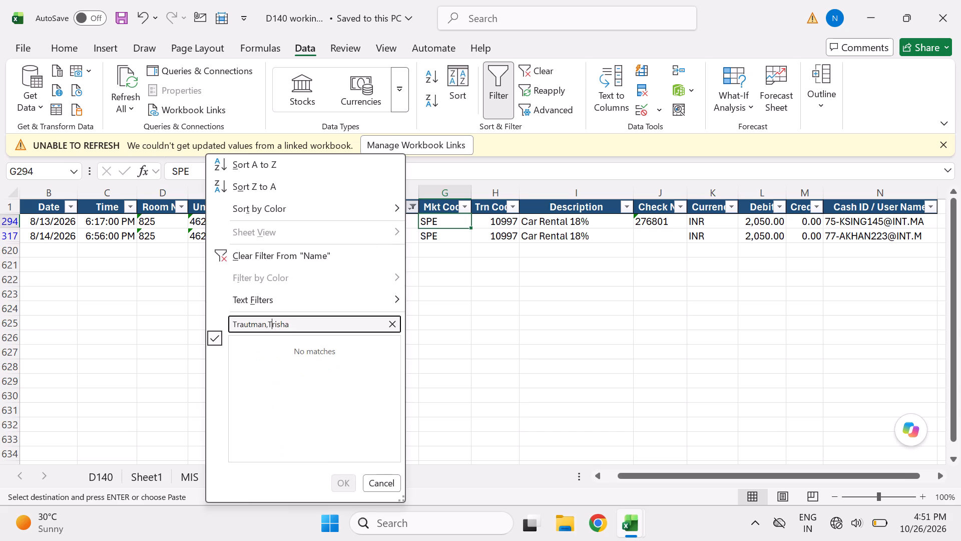
key(Left)
key(BackSpace)
key(BackSpace)
key(BackSpace)
key(BackSpace)
key(BackSpace)
key(BackSpace)
key(BackSpace)
key(BackSpace)
key(BackSpace)
key(BackSpace)
key(BackSpace)
key(BackSpace)
key(BackSpace)
key(BackSpace)
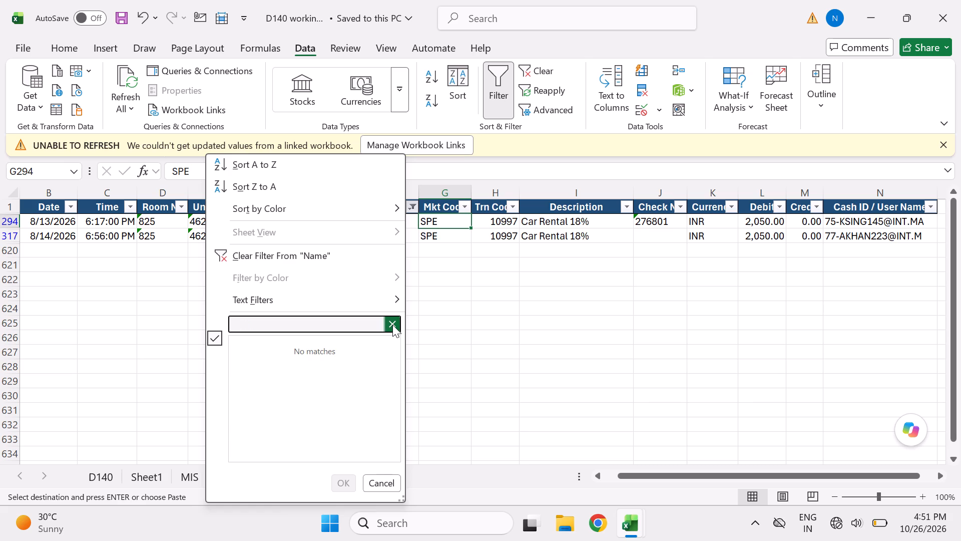
Search the Aug D140 Name filter for only the surname "Trautman", leave the filter unchanged and return to Sheet1.
click(392, 325)
key(ctrl+v)
click(349, 324)
key(ctrl+v)
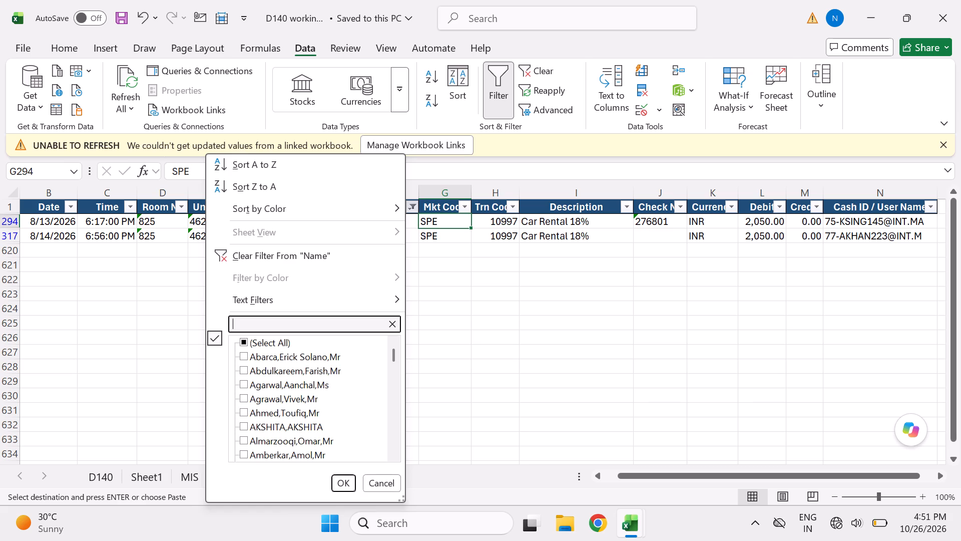
key(BackSpace)
key(BackSpace)
key(BackSpace)
key(BackSpace)
key(BackSpace)
key(BackSpace)
key(BackSpace)
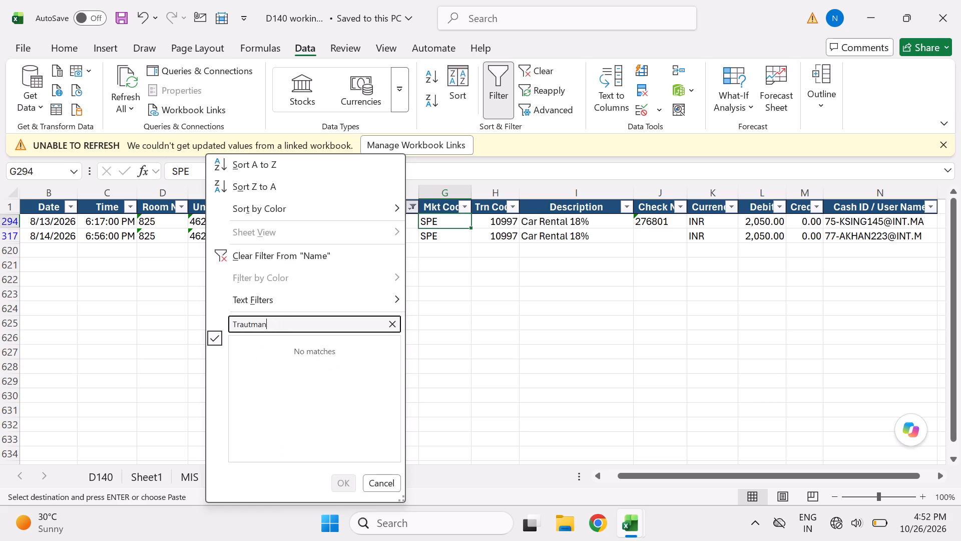
click(493, 302)
key(alt+Tab)
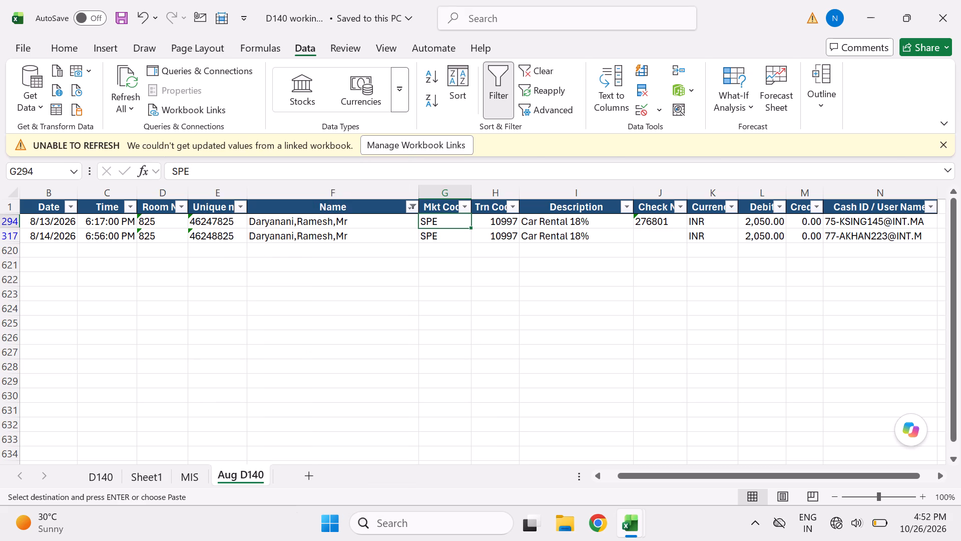
key(alt+Tab)
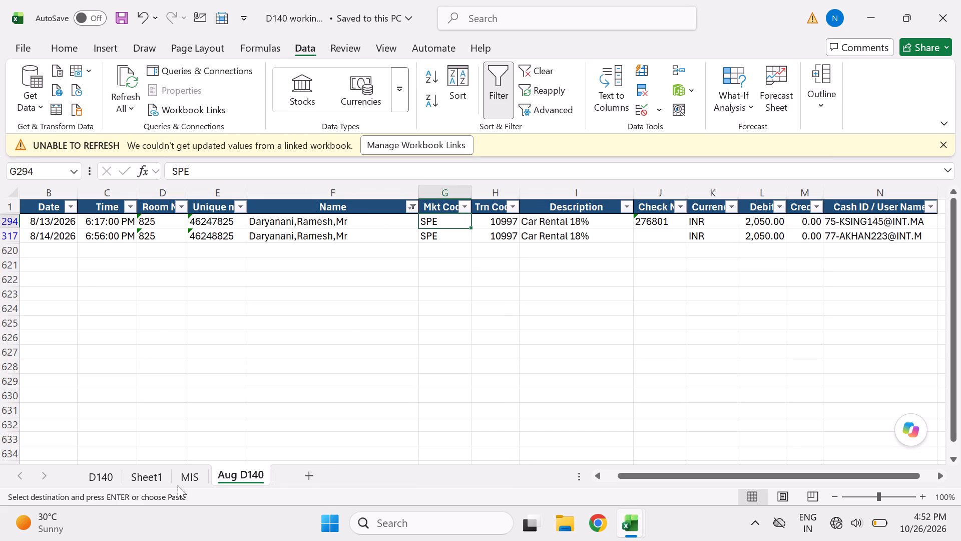
click(178, 485)
click(152, 481)
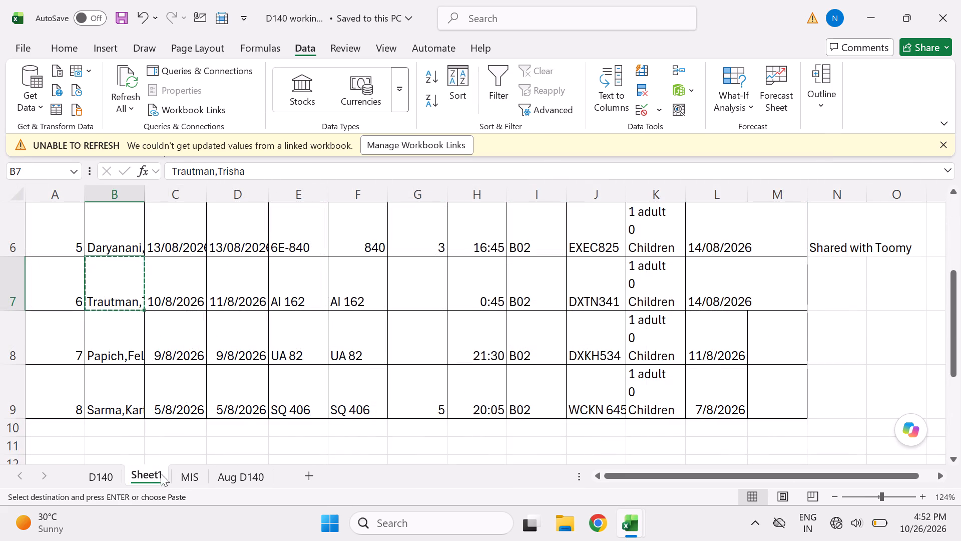
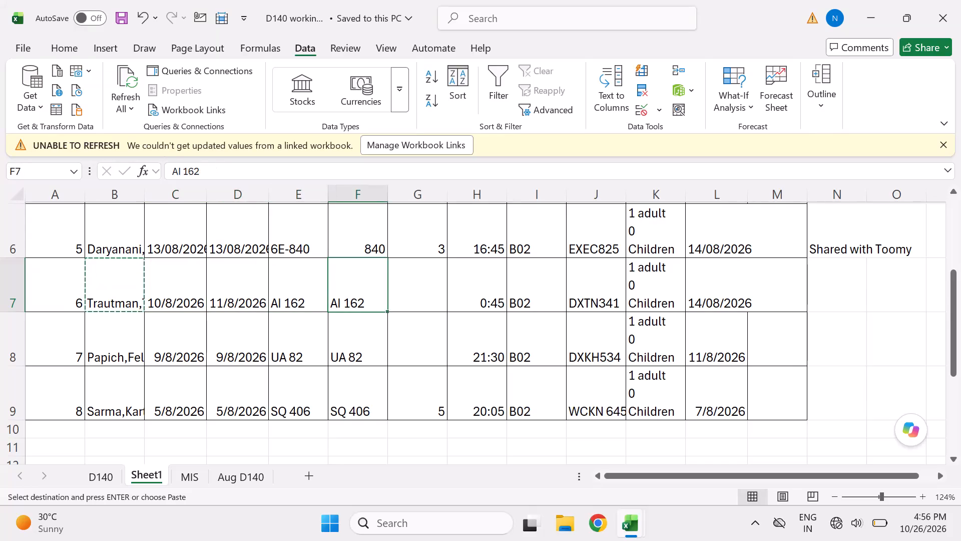
Enter the note "Mr Gill" in cell N7, beside the row of guest number 6.
key(Right)
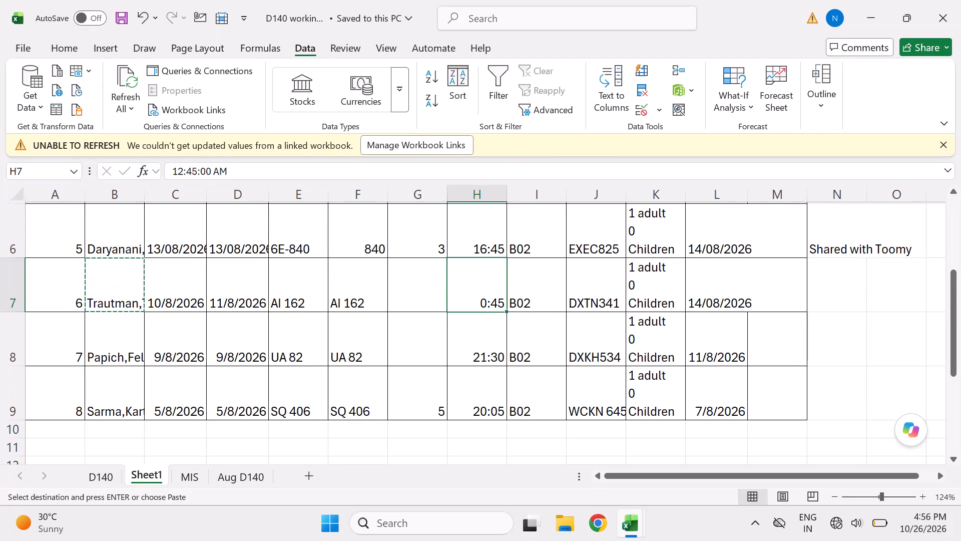
key(Right)
key(Right)
key(Right)
key(Right)
key(Right)
key(Right)
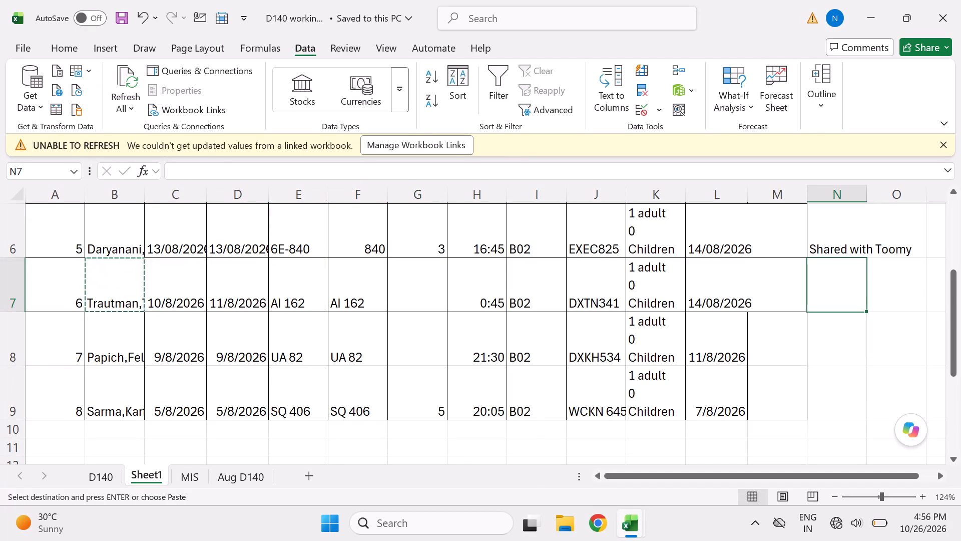
key(Right)
key(Left)
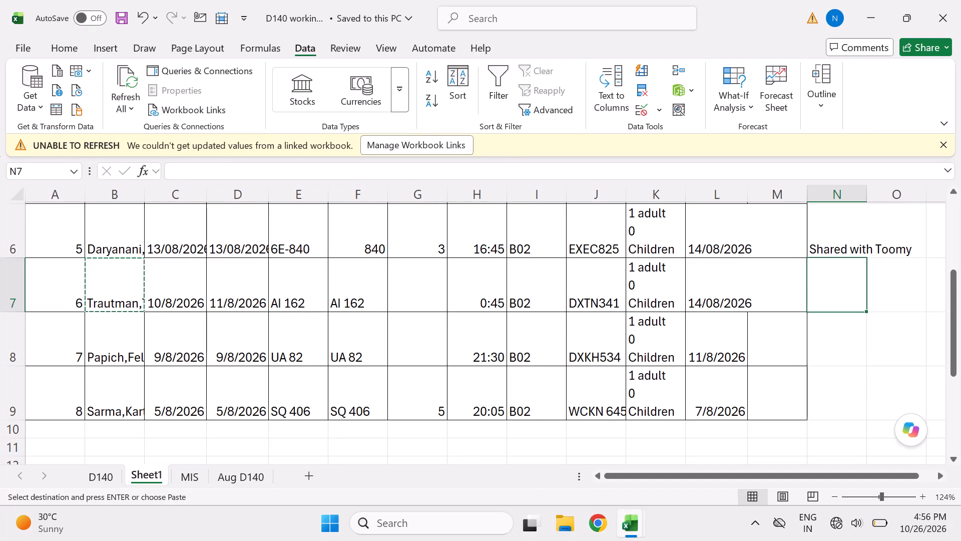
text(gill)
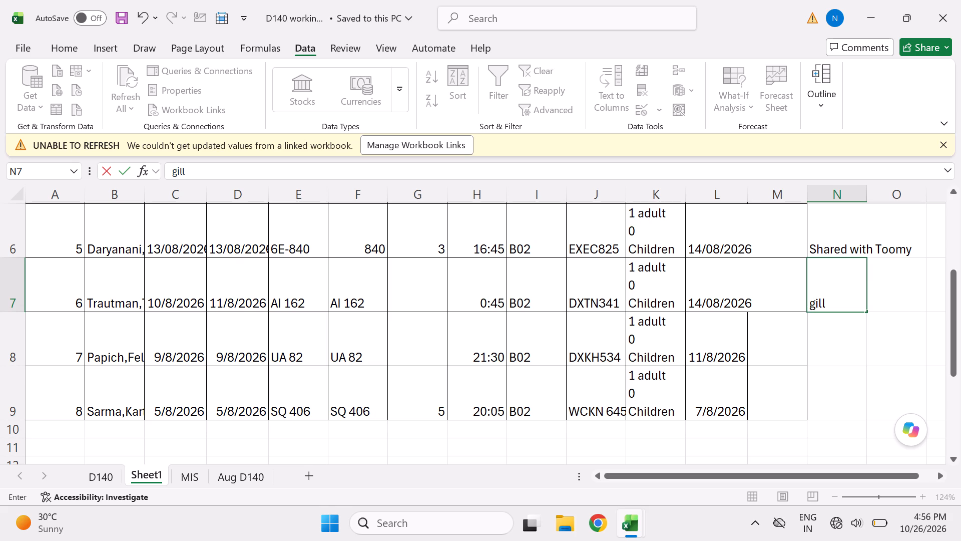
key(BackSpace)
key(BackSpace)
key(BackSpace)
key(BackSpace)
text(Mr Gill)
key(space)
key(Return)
Select the guest name in cell B8 of Sheet1 as the next pickup to check.
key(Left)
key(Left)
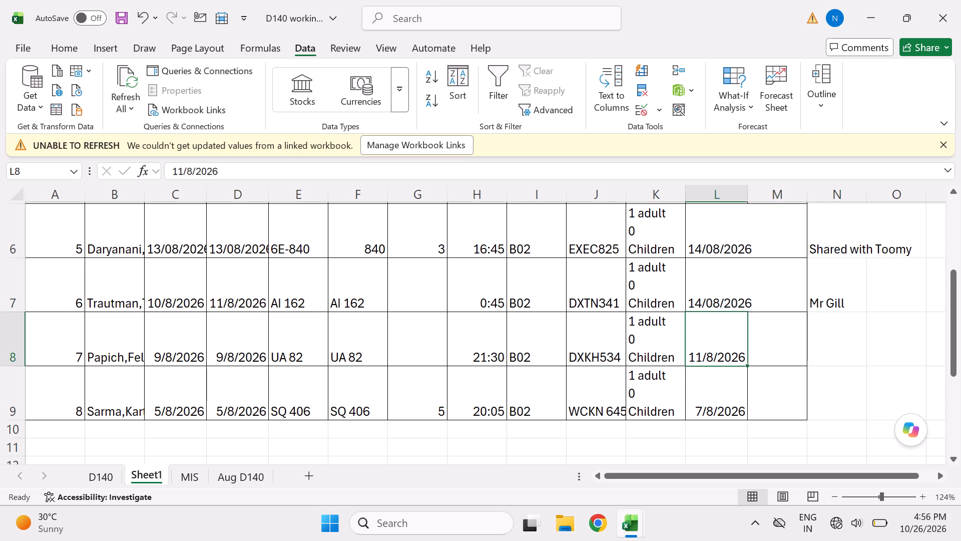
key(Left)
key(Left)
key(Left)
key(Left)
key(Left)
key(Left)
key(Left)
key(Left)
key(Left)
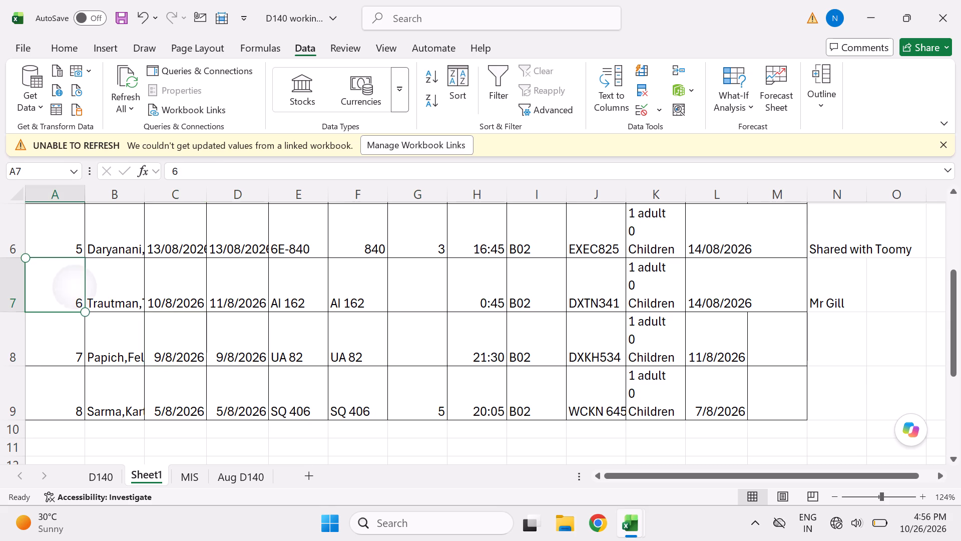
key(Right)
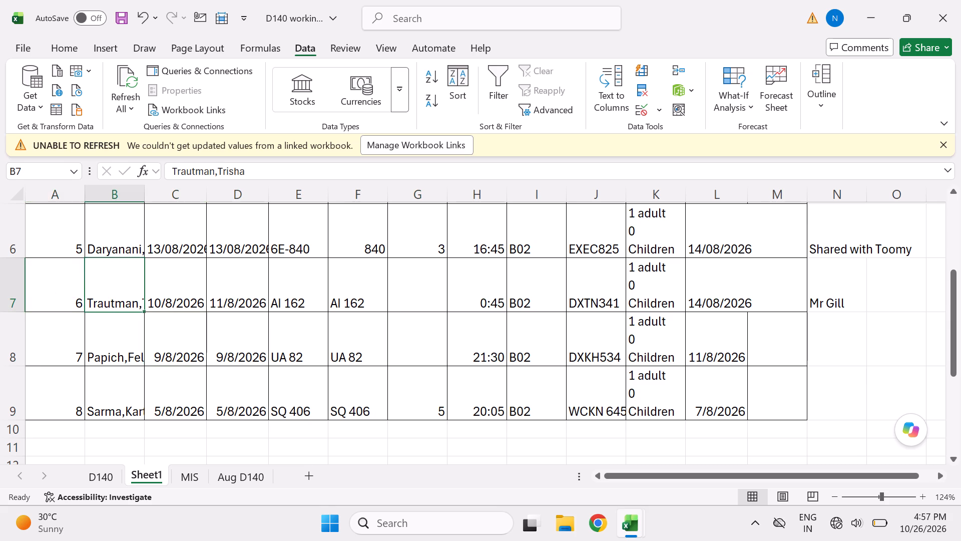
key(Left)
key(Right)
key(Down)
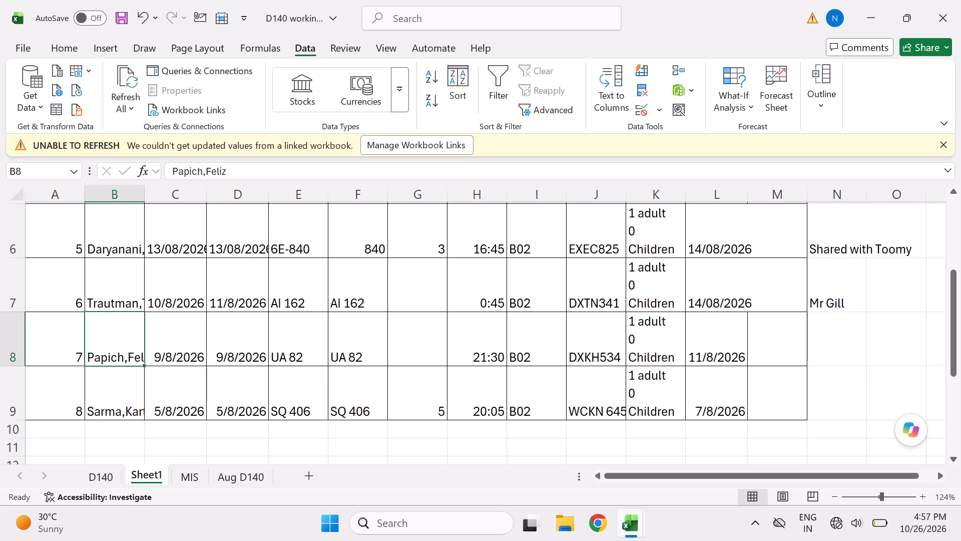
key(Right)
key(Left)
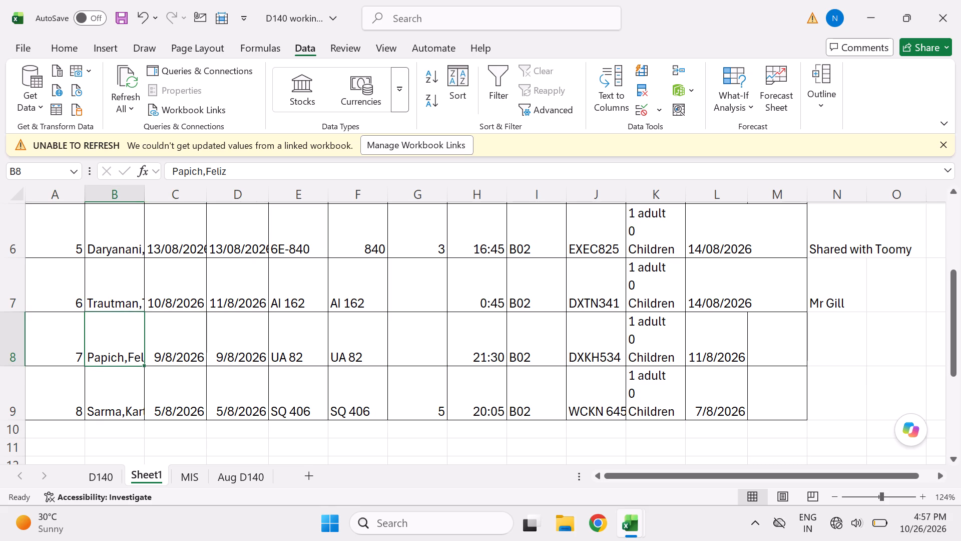
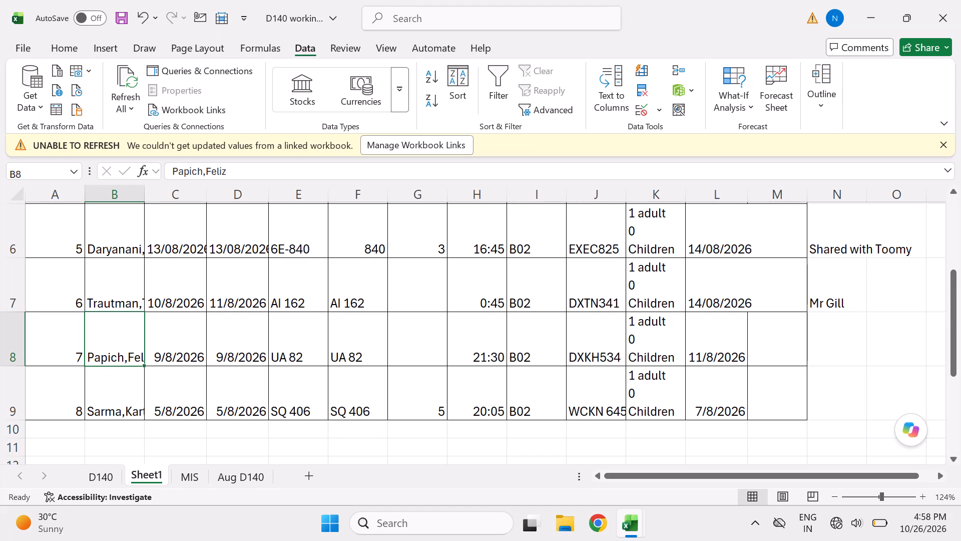
Save the workbook with the pickup notes entered so far.
key(Right)
key(Left)
key(ctrl+s)
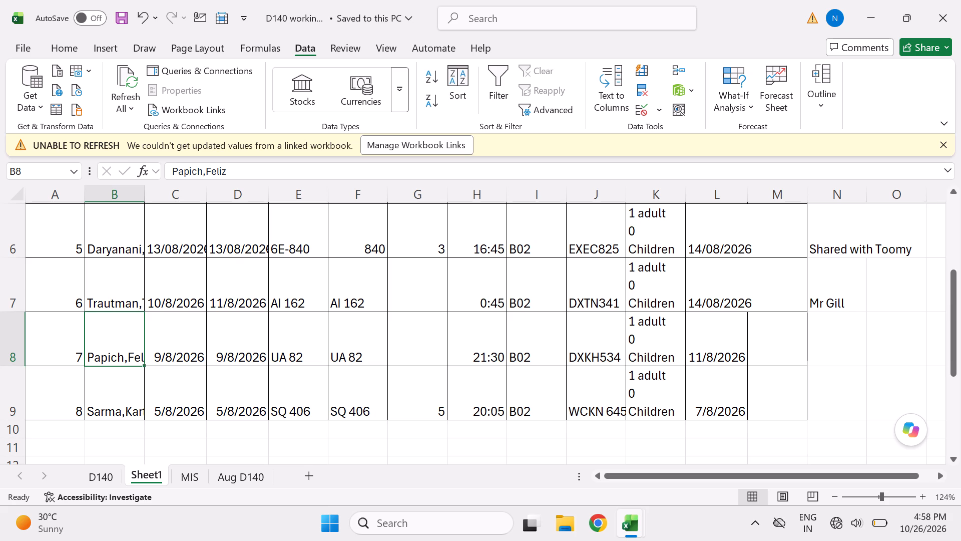
Enter 4100 in cell O7, beside the "Mr Gill" note for guest number 6.
key(Right)
key(Right)
key(Right)
key(Right)
key(Right)
key(Right)
key(Right)
key(Right)
key(Right)
key(Right)
key(Right)
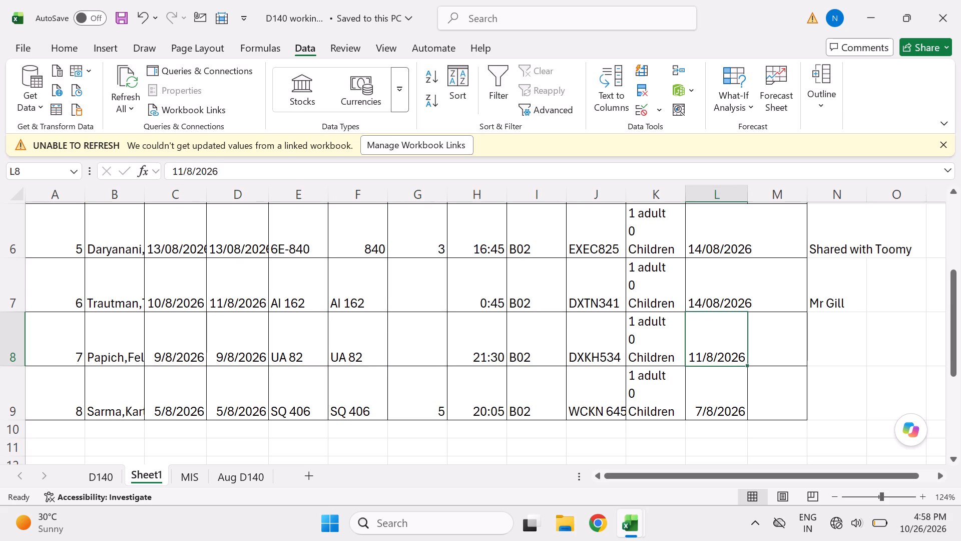
key(Right)
key(Up)
key(Right)
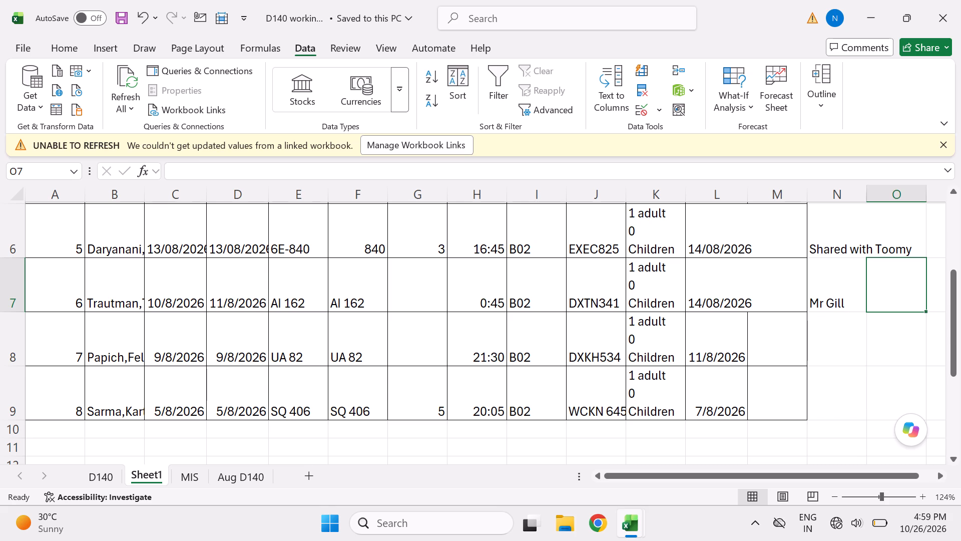
text(4100)
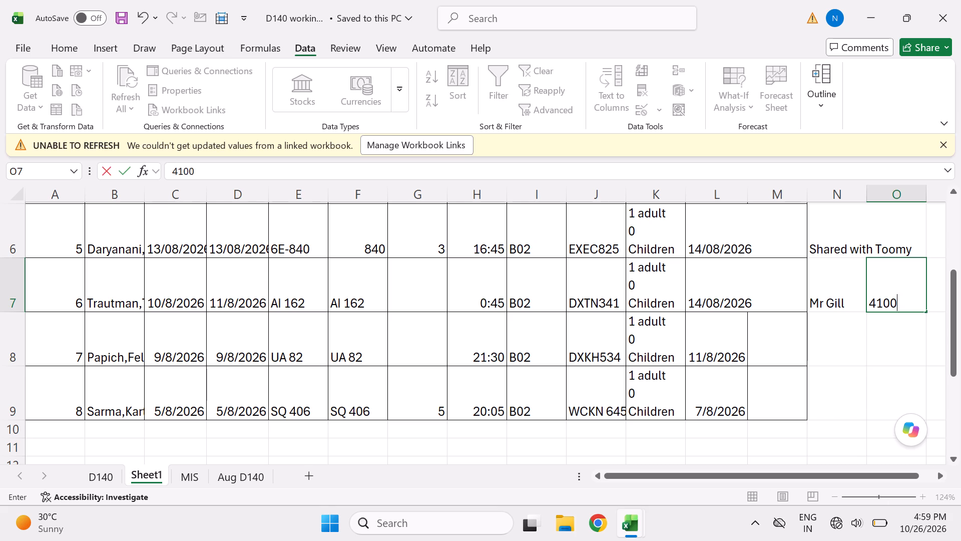
key(Return)
Append "(840/841)" to the "Mr Gill" note in cell N7.
key(Up)
key(Left)
key(Up)
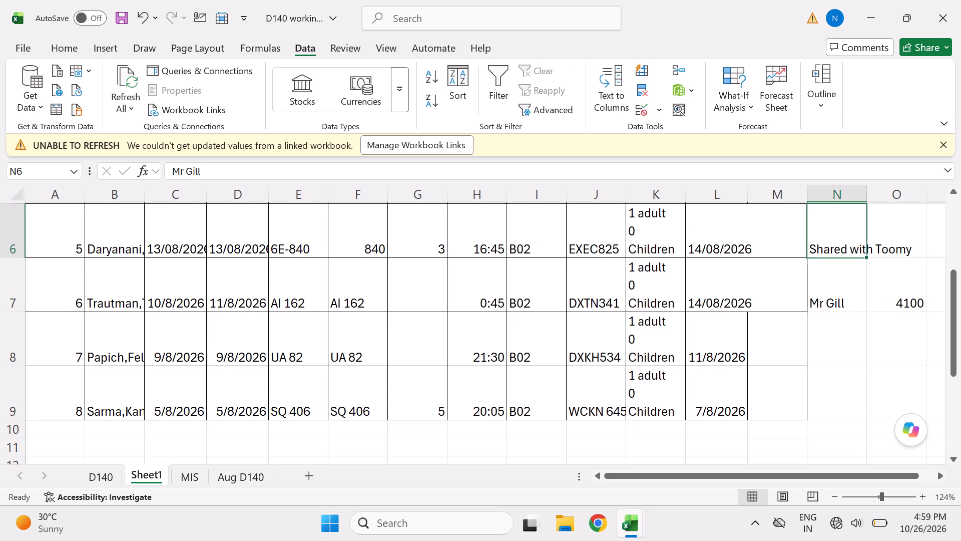
key(Up)
key(Down)
key(Down)
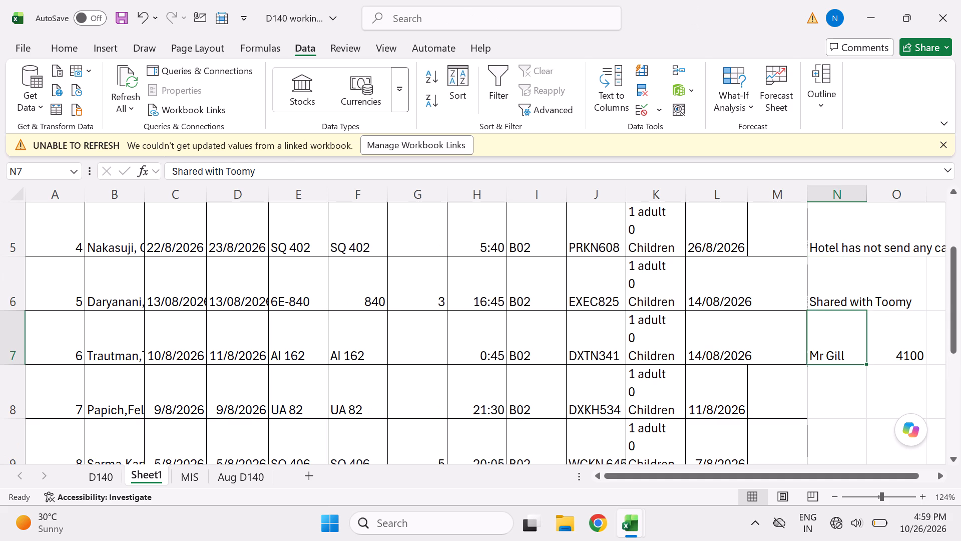
key(Down)
key(Up)
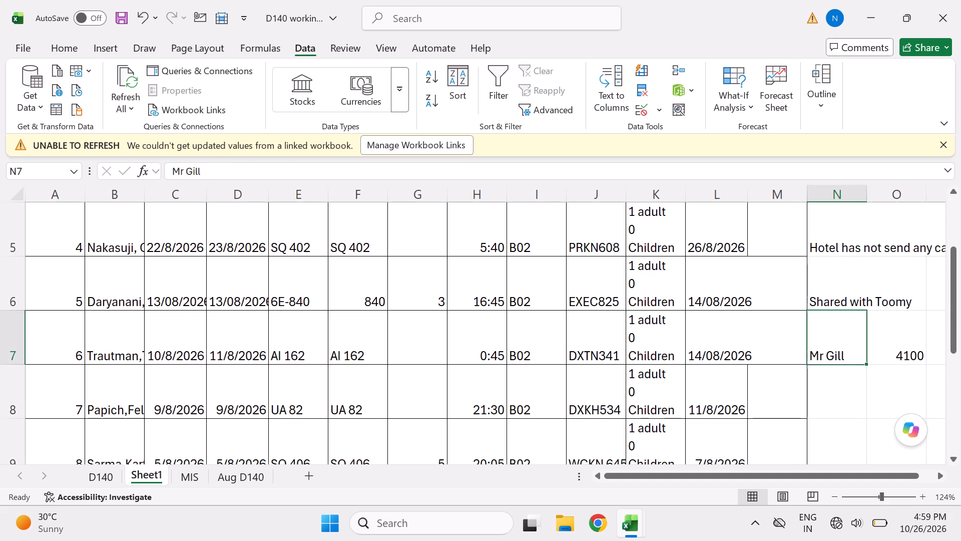
double_click(852, 351)
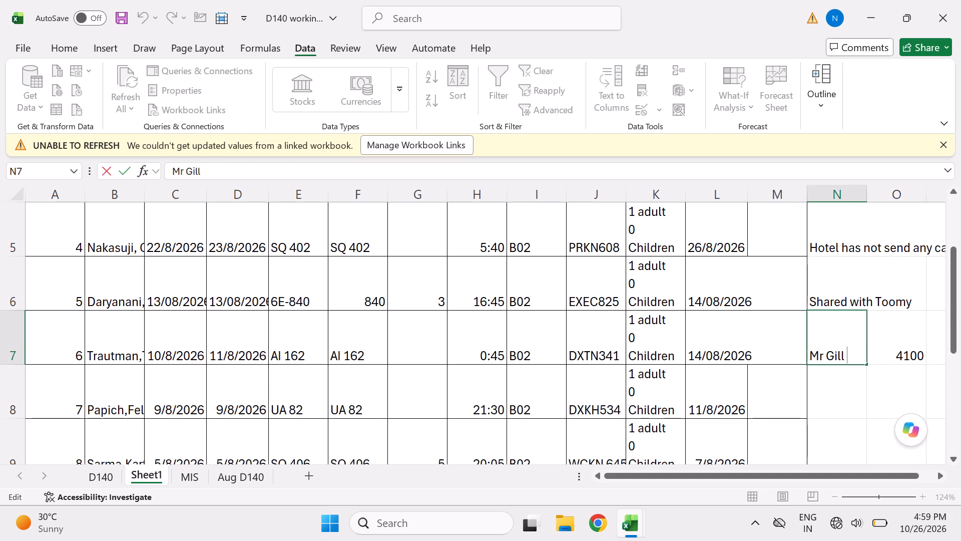
key(shift+parenleft)
text(840)
key(slash)
text(841)
key(shift+parenright)
key(Return)
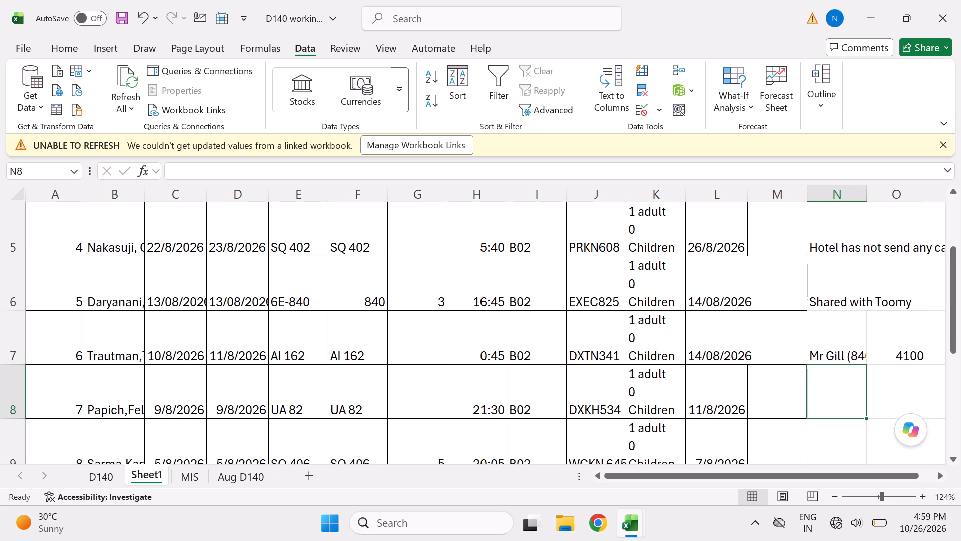
Select the guest name in cell B8, guest number 7, as the next pickup to check.
key(Left)
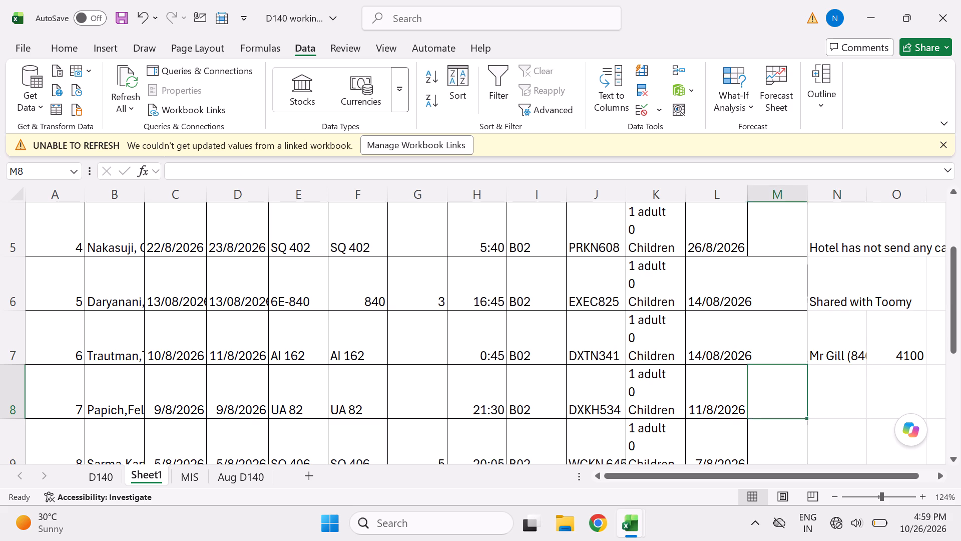
key(Left)
key(Left)
key(Left)
key(Left)
key(Left)
key(Left)
key(Left)
key(Left)
key(Left)
key(Left)
key(Left)
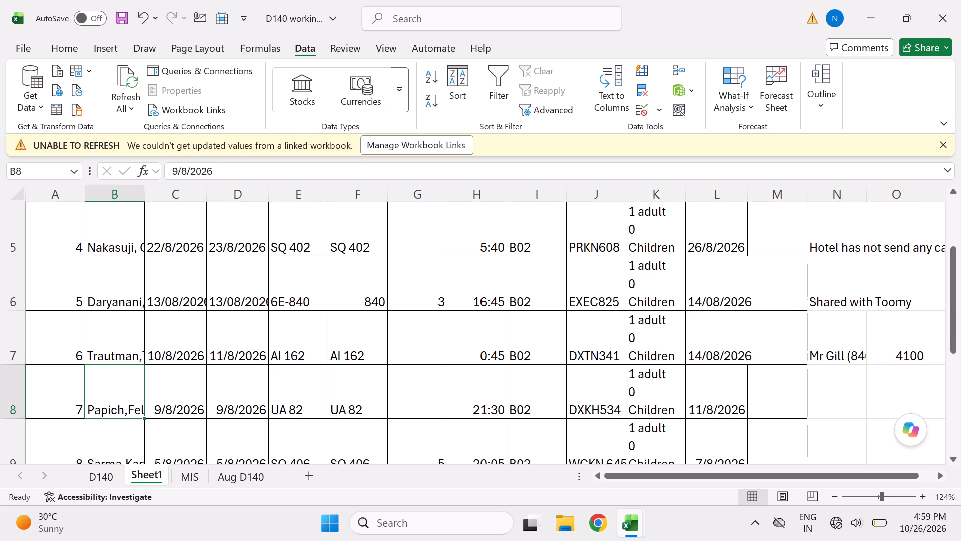
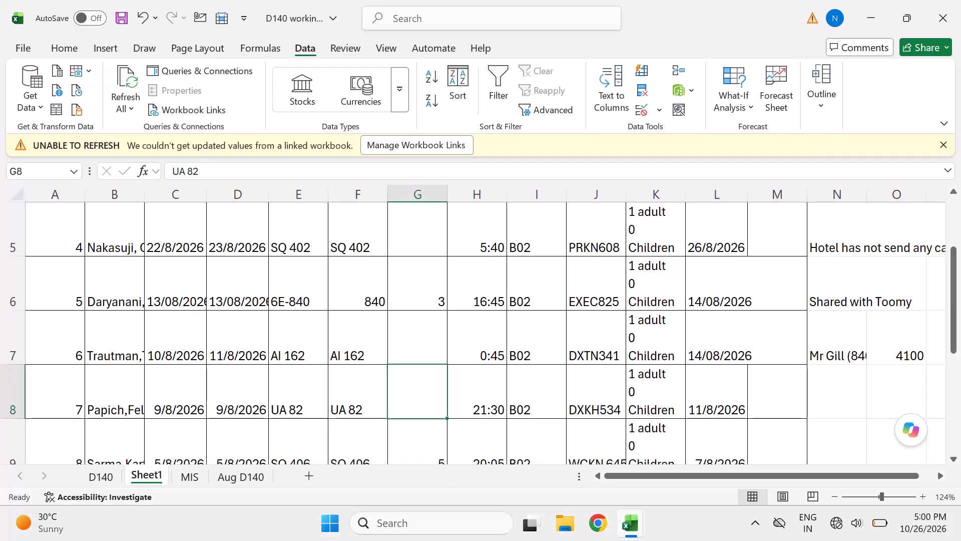
Enter 4100 in cell N8, in the row of guest number 7.
key(Right)
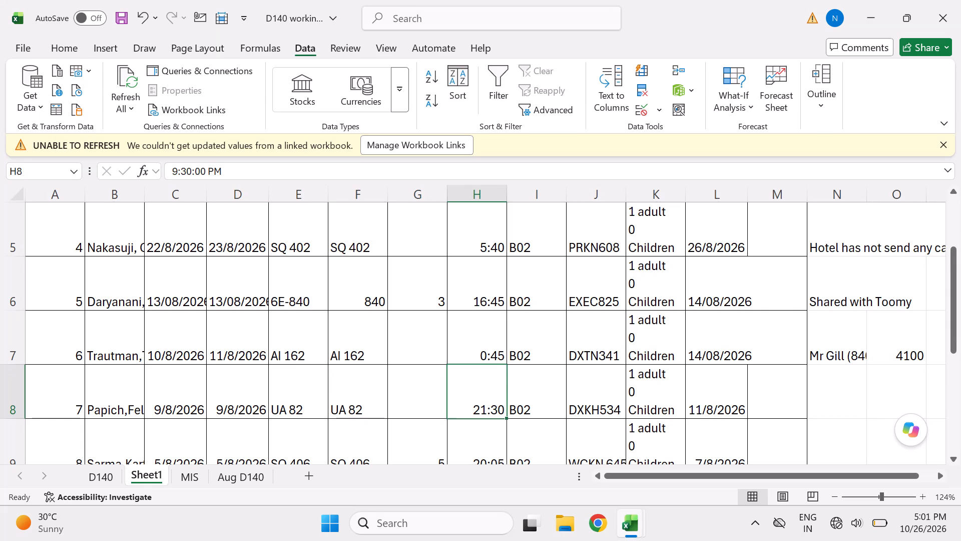
key(Right)
key(Right)
key(Right)
key(Right)
key(Right)
key(Right)
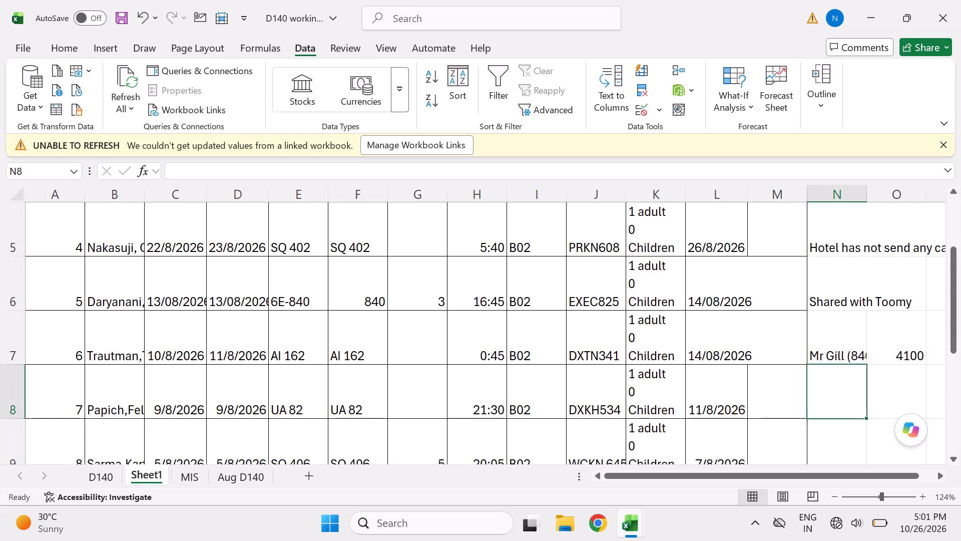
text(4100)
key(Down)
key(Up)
Enter the note "Mr Propt" in cell O8, beside the 4100 amount for guest number 7.
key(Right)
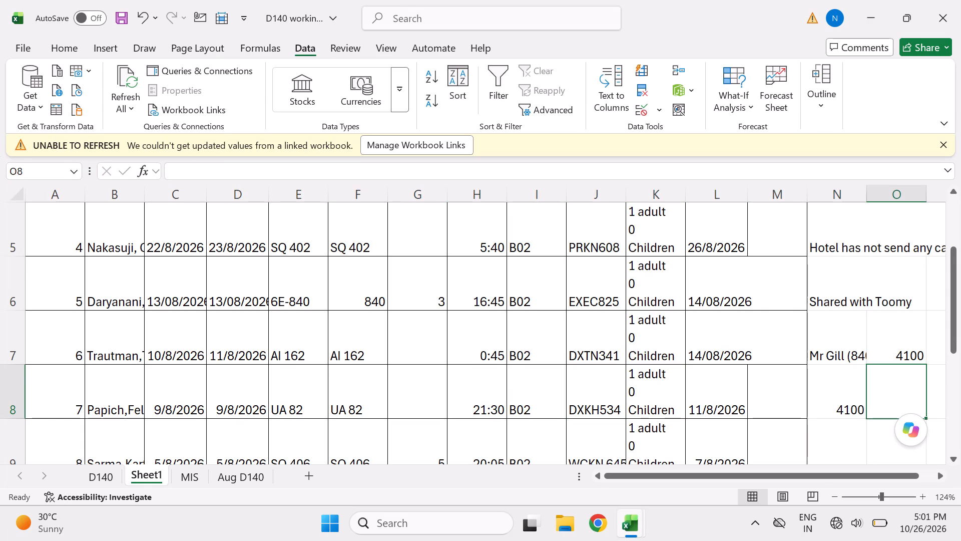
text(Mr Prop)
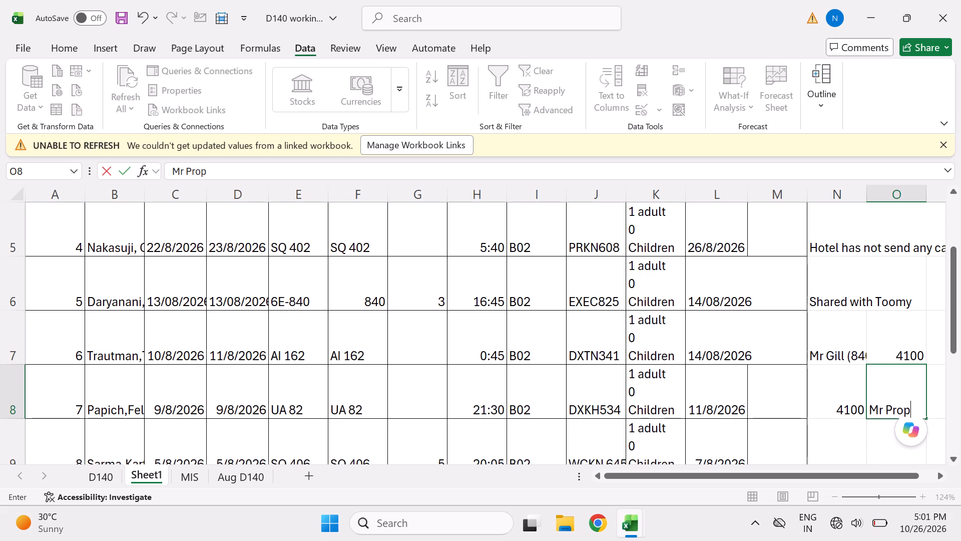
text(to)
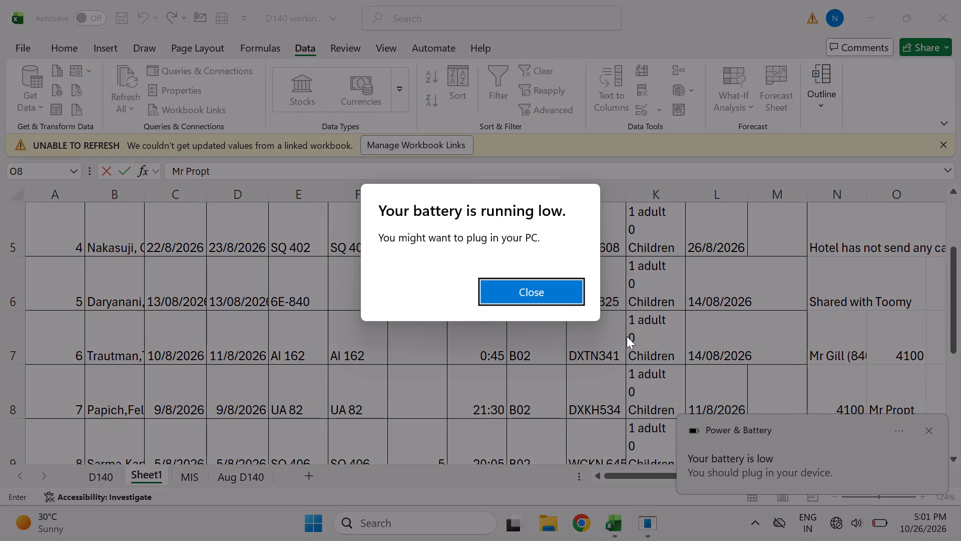
click(558, 288)
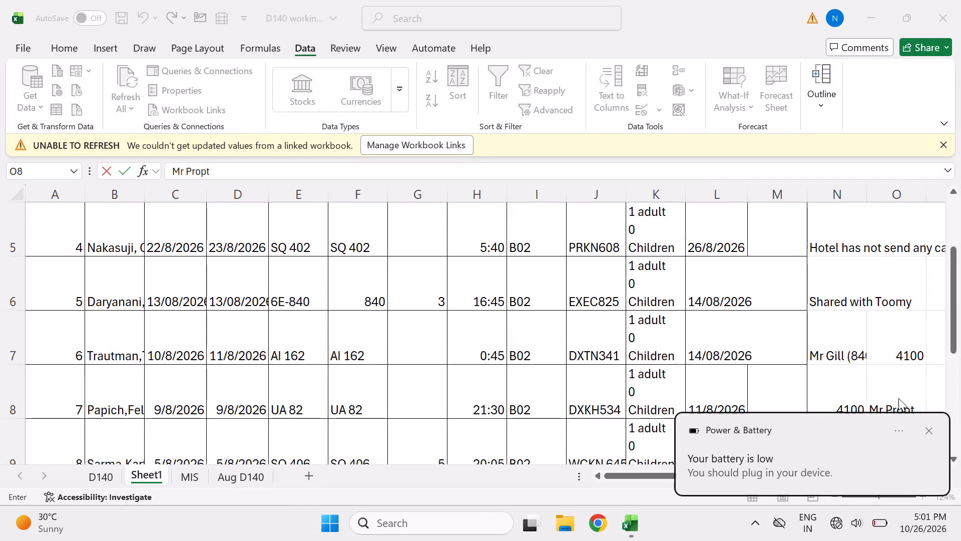
click(898, 398)
double_click(916, 409)
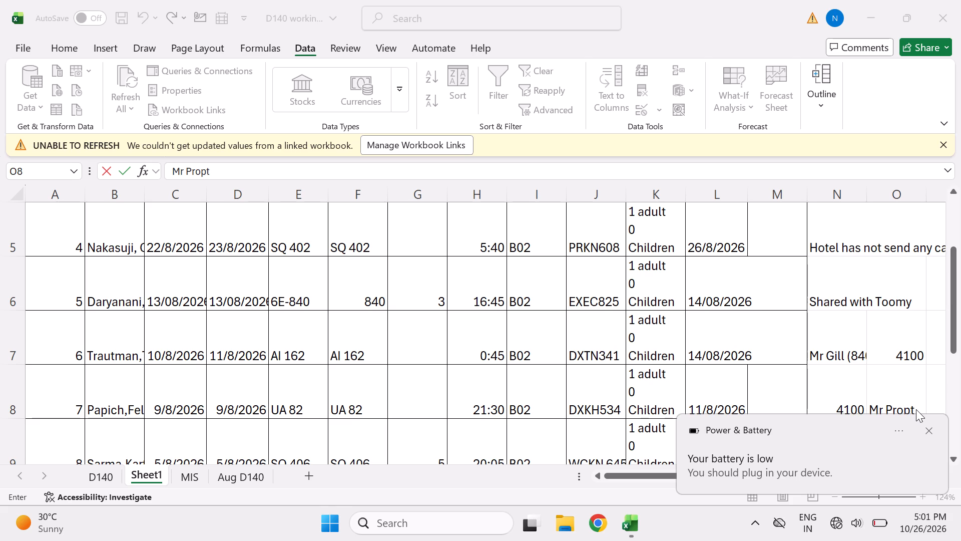
click(916, 409)
scroll(885, 386, down, 1)
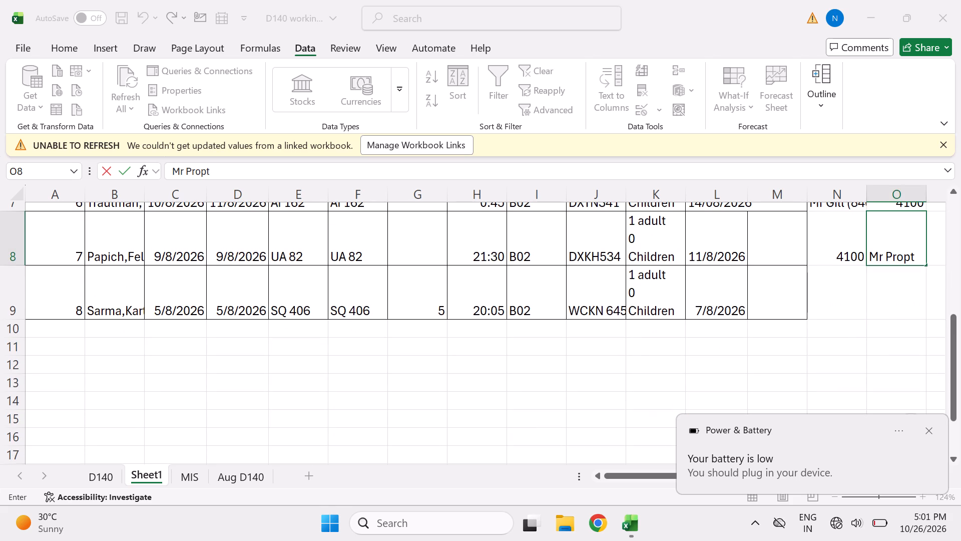
text(or)
key(Return)
key(Down)
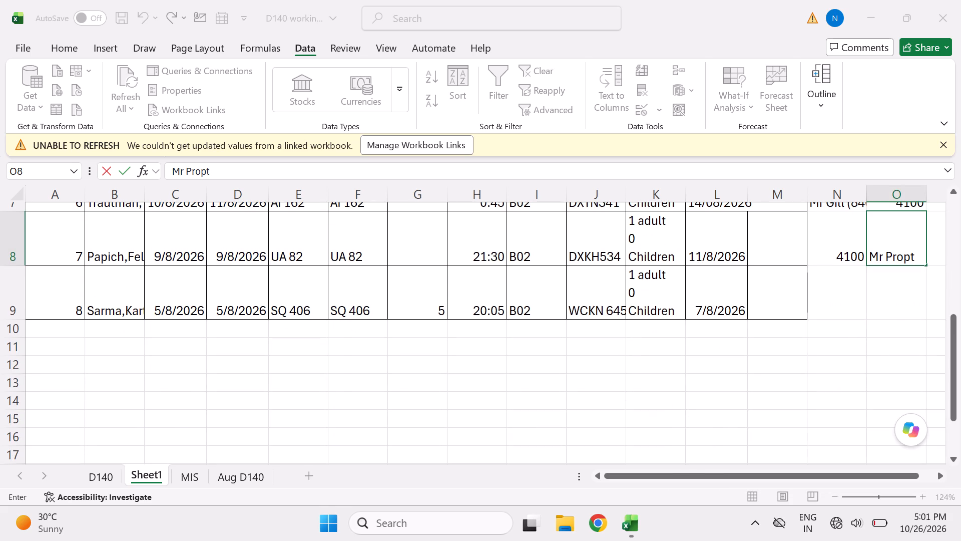
Return to the workbook and save it with the entries for guest number 7.
key(alt+Tab)
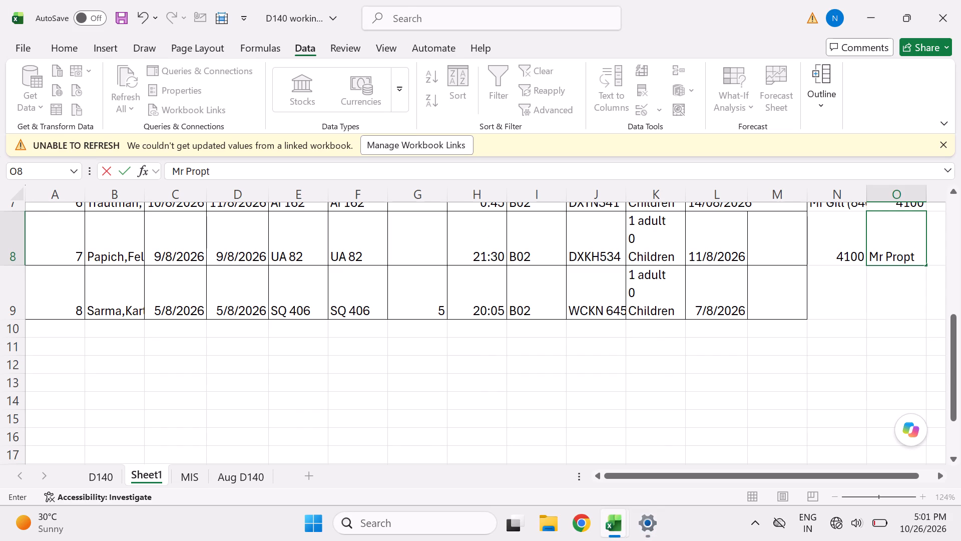
key(ctrl+s)
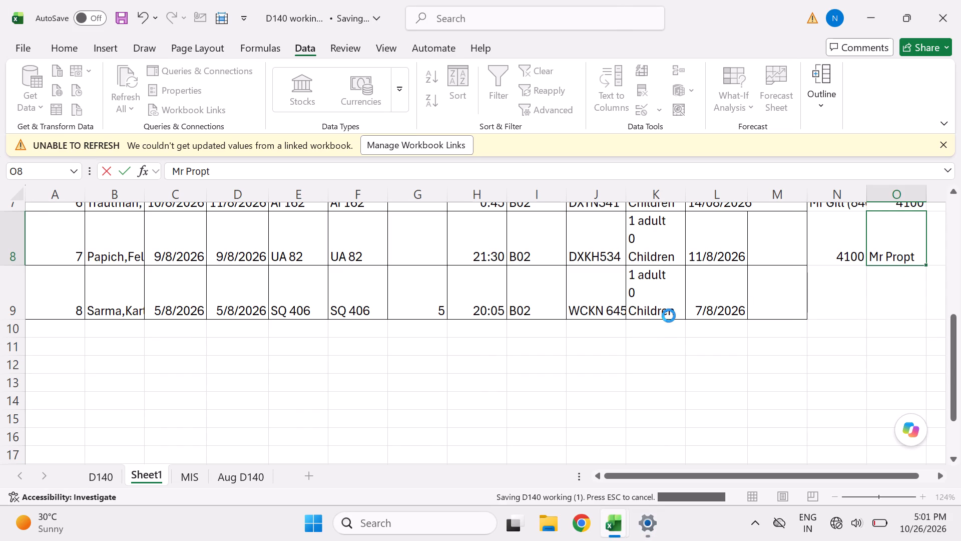
Look over the pickup rows in Sheet1 from guest number 1 to guest number 8, including the notes beside them.
click(126, 296)
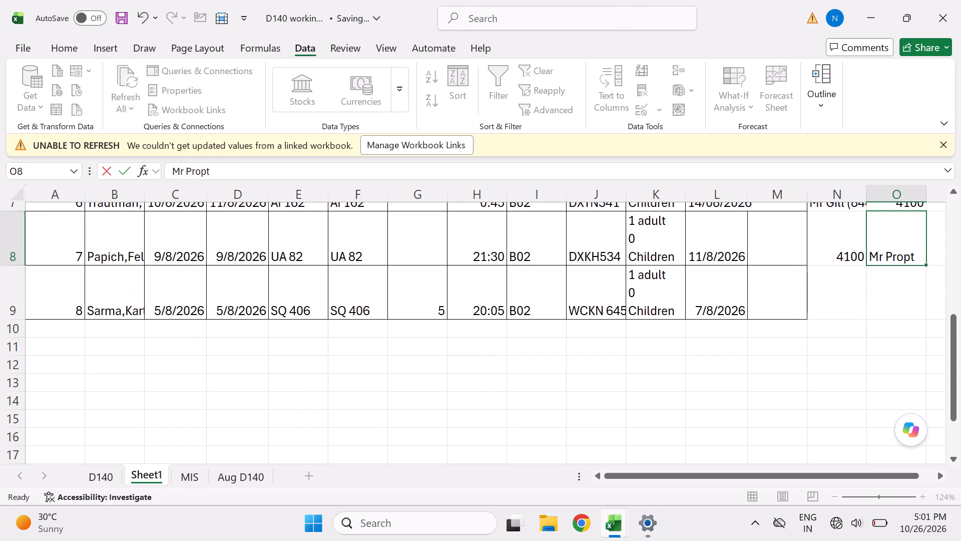
scroll(126, 296, up, 1)
click(126, 296)
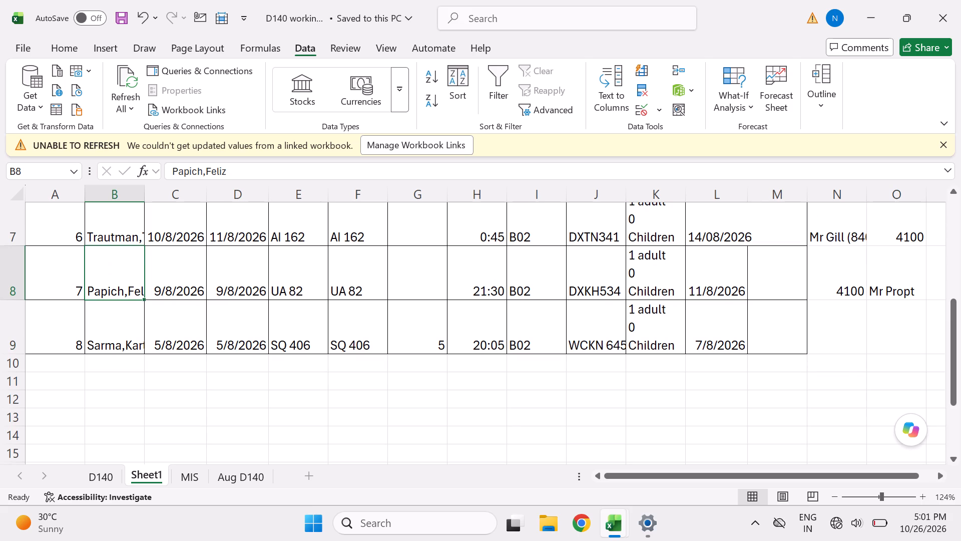
key(Down)
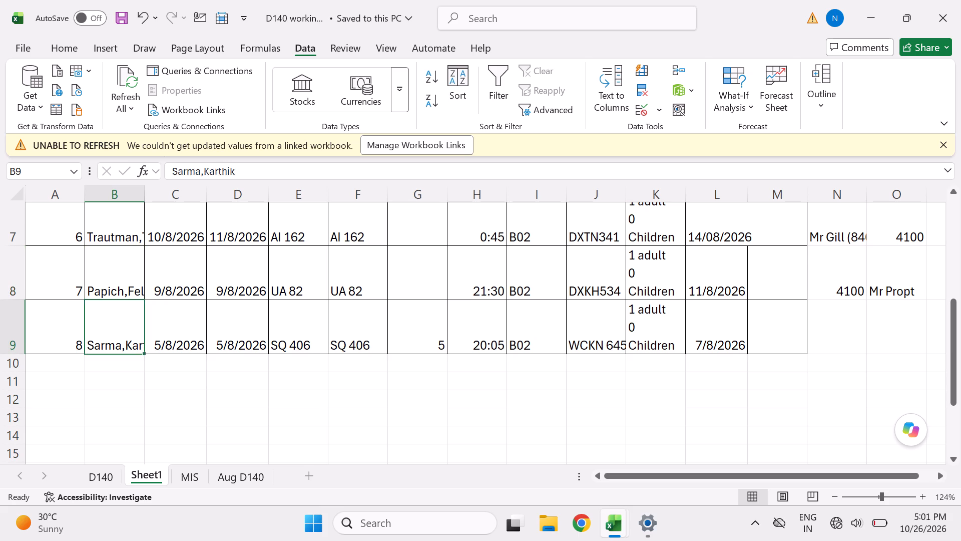
key(Up)
key(Up)
key(Up)
key(Up)
key(Up)
key(Up)
key(Up)
key(Up)
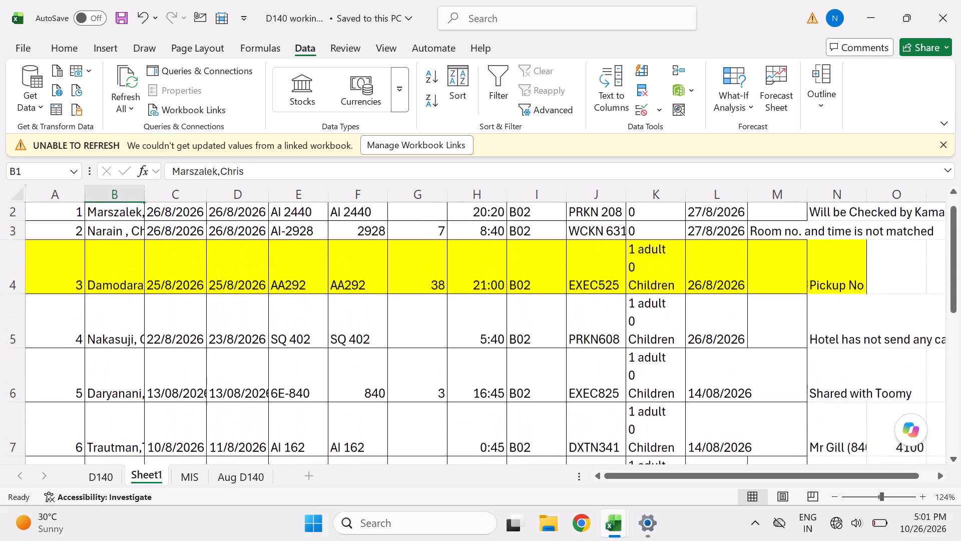
key(Up)
key(Down)
key(Left)
key(Left)
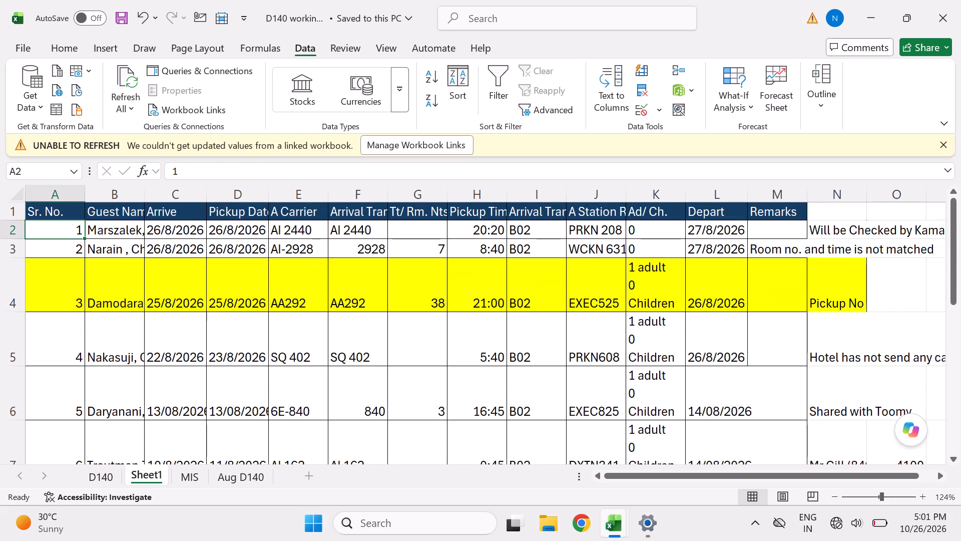
key(shift+Right)
key(shift+Right)
key(Down)
key(Down)
key(Down)
key(Down)
key(Down)
key(Down)
key(Down)
key(Down)
key(Down)
key(Down)
key(Down)
key(Down)
key(Down)
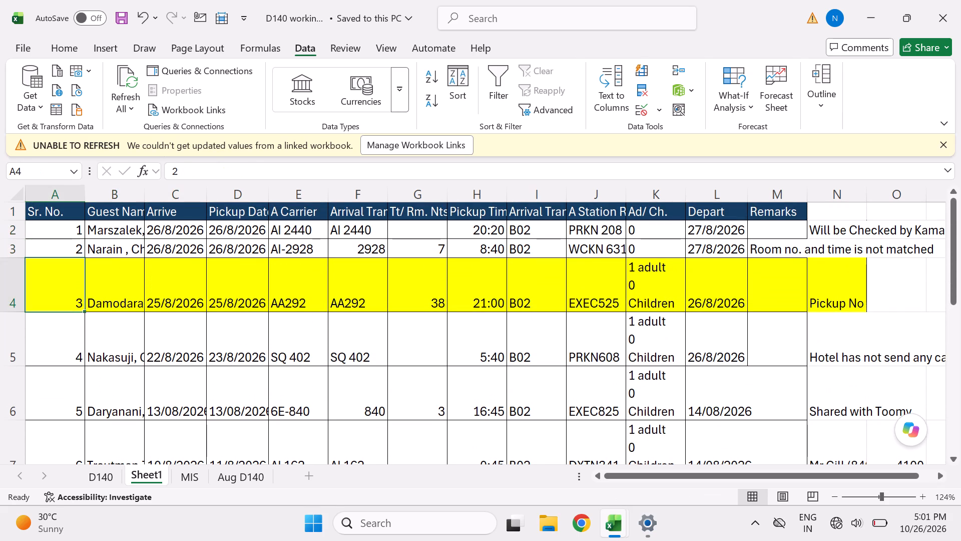
Select the guest name in cell B9, guest number 8, as the next pickup to check.
key(Up)
key(Up)
key(Up)
key(Up)
key(Up)
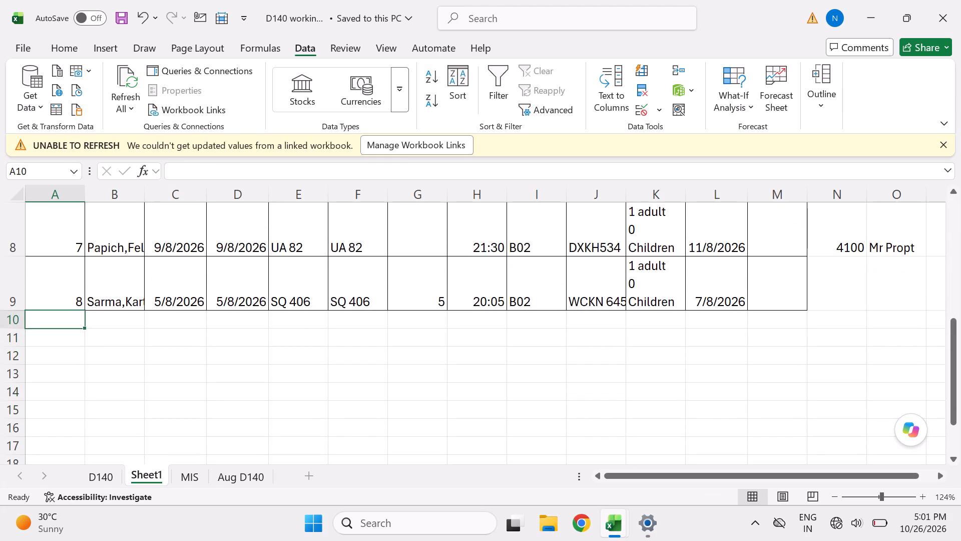
key(Right)
key(Up)
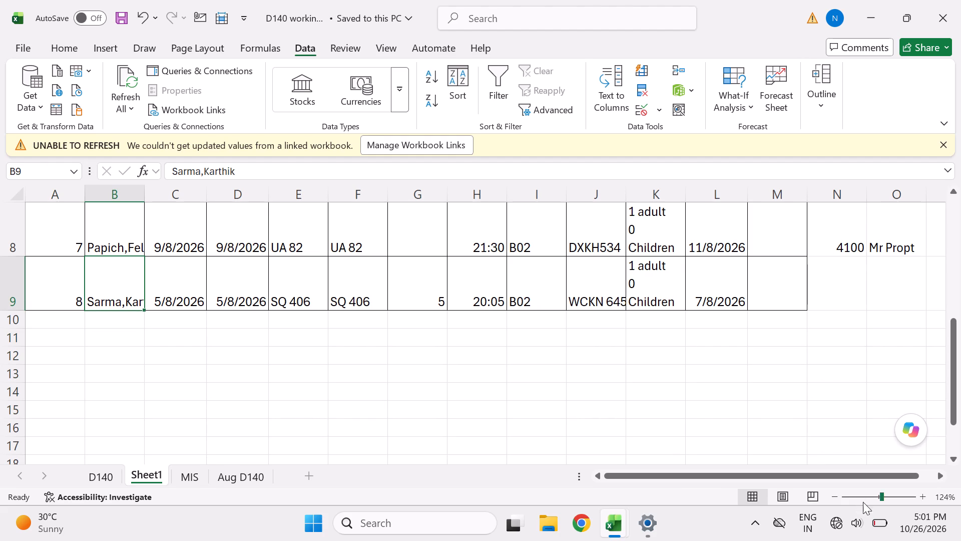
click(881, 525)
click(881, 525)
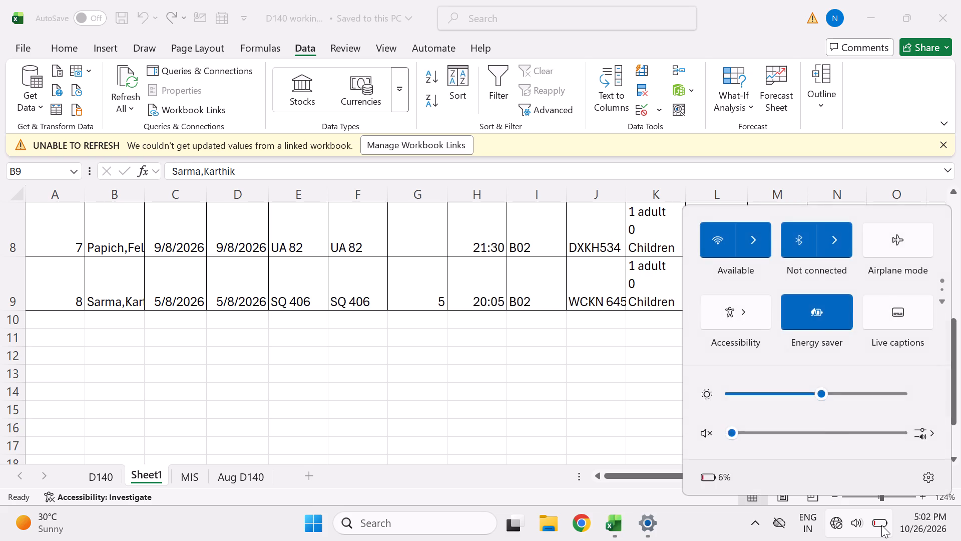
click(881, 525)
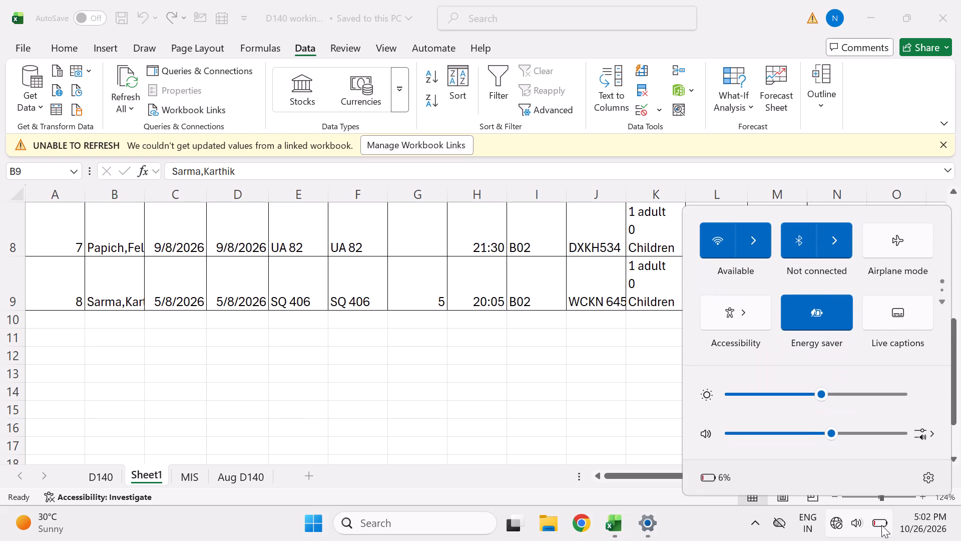
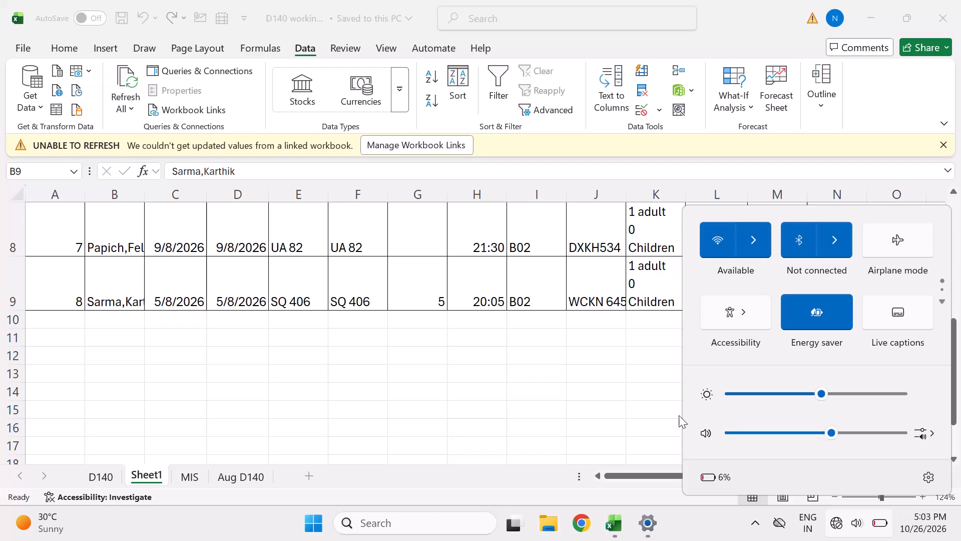
Close the quick settings flyout and save the D140 workbook.
click(565, 393)
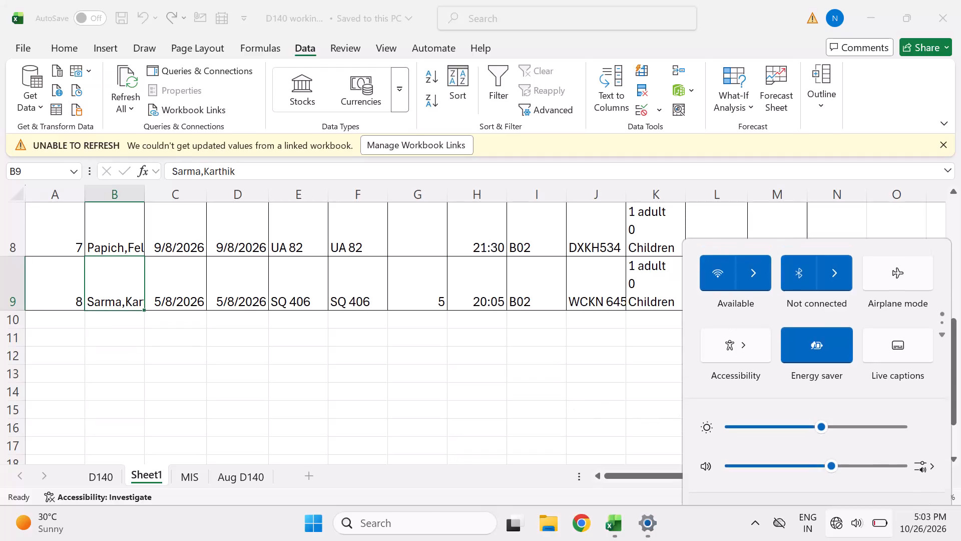
key(ctrl+s)
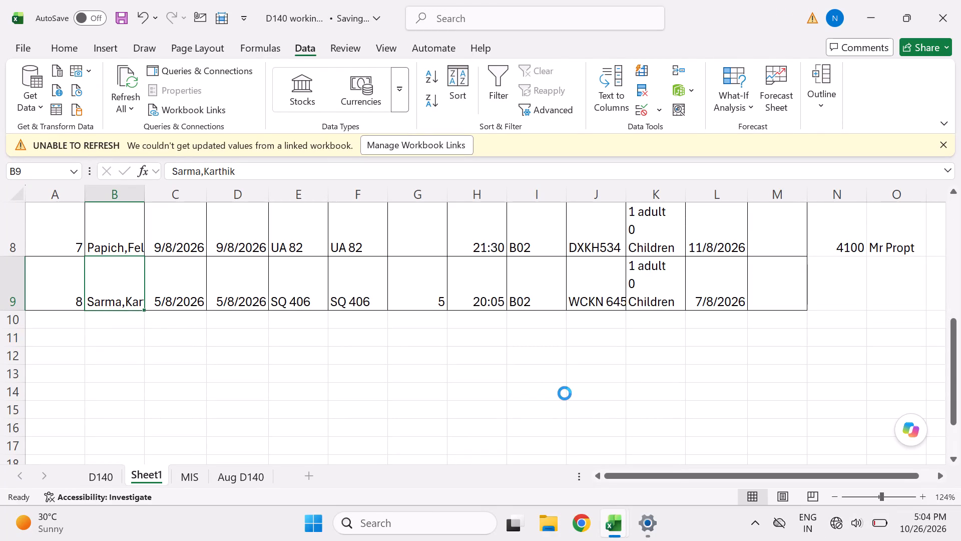